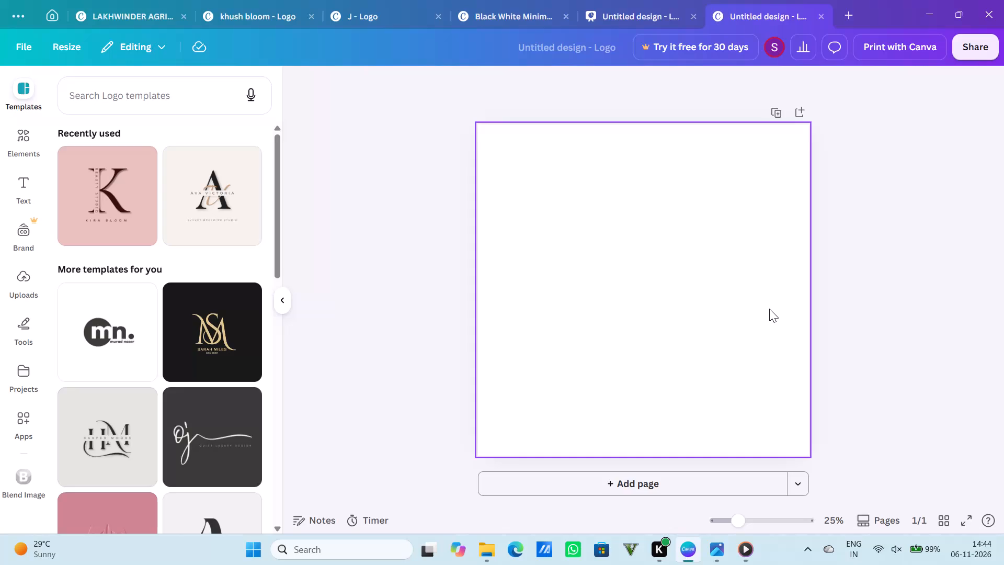
Close the blank untitled logo design.
left_click(823, 14)
Create a new custom-size design 1920 px wide and 1080 px high.
left_click(727, 15)
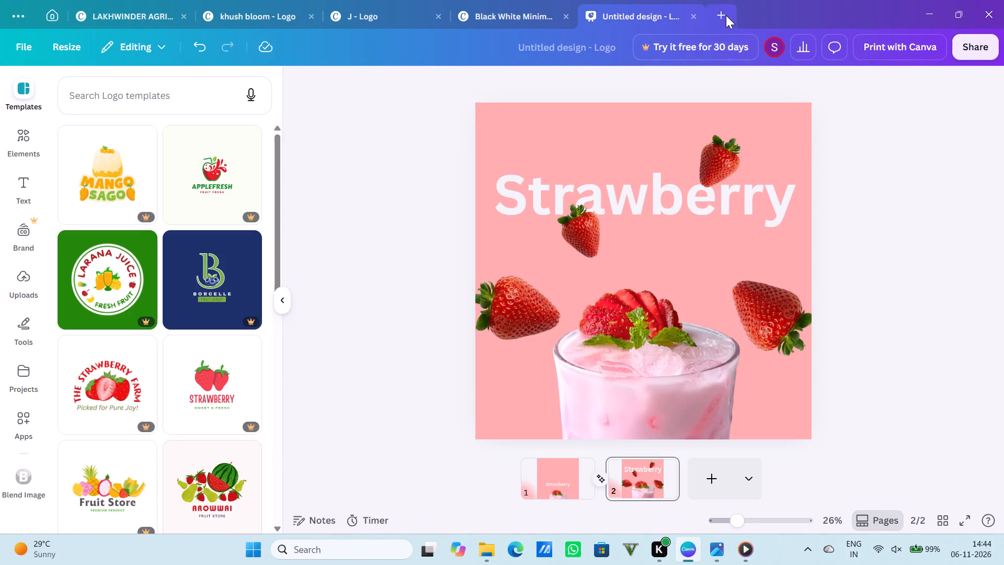
left_click(768, 79)
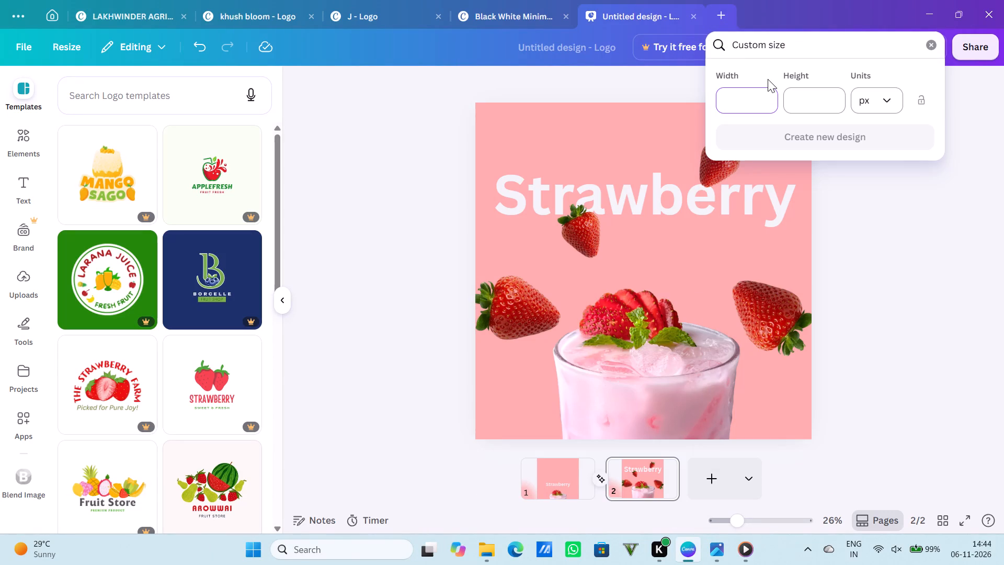
type("1920")
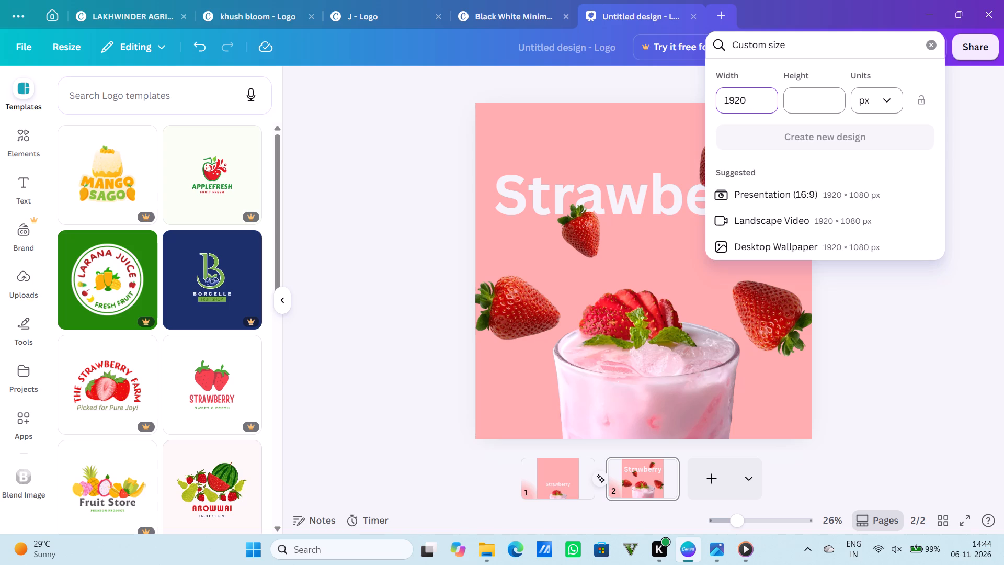
key("Right")
left_click(808, 97)
type("1080")
key("Return")
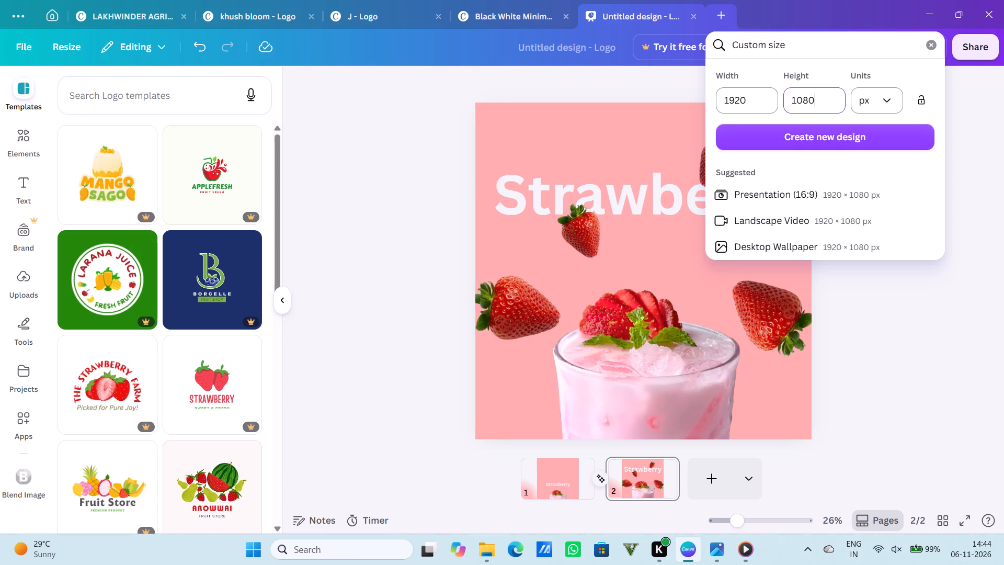
left_click(838, 137)
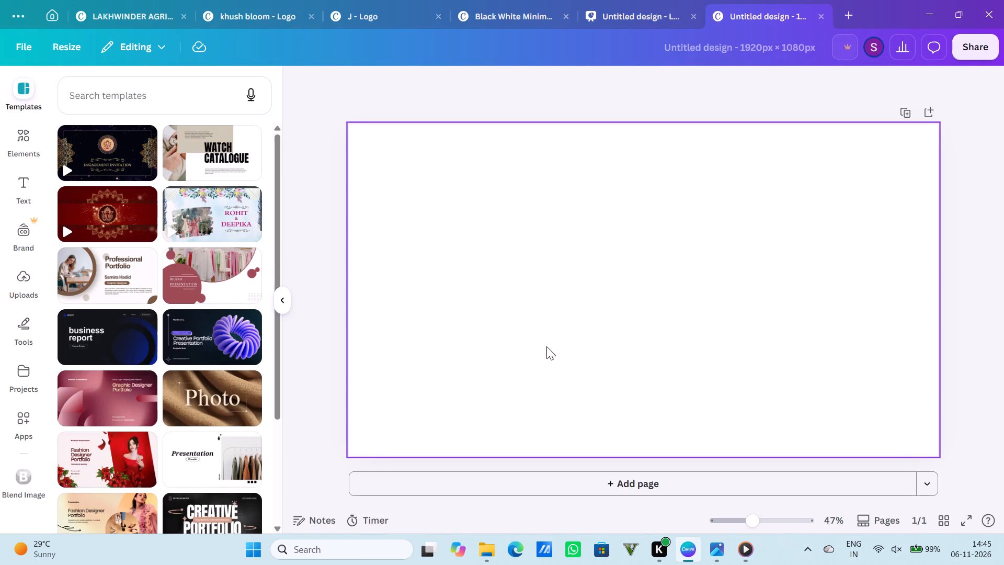
Set the blank page's background colour to solid black.
left_click(530, 369)
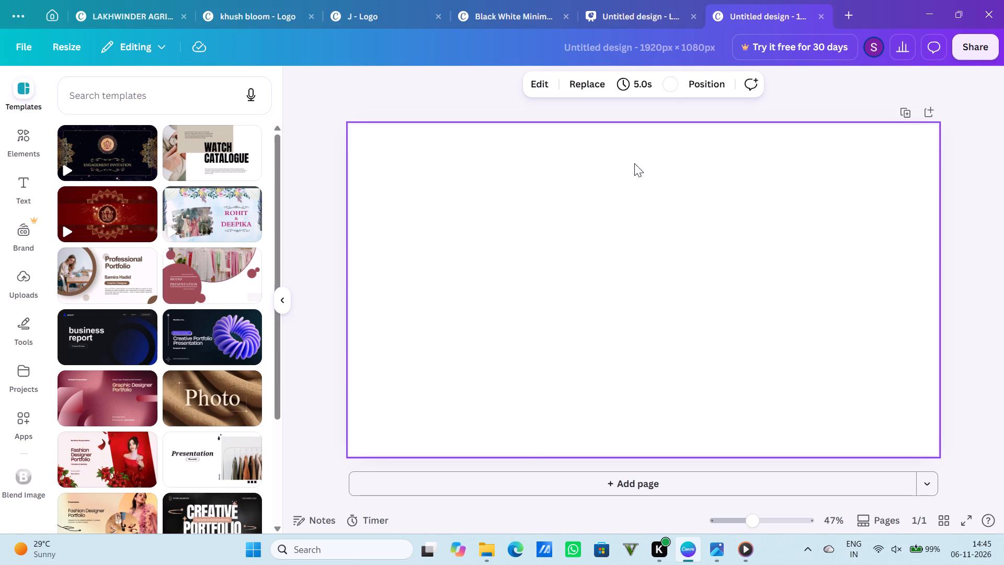
left_click(673, 83)
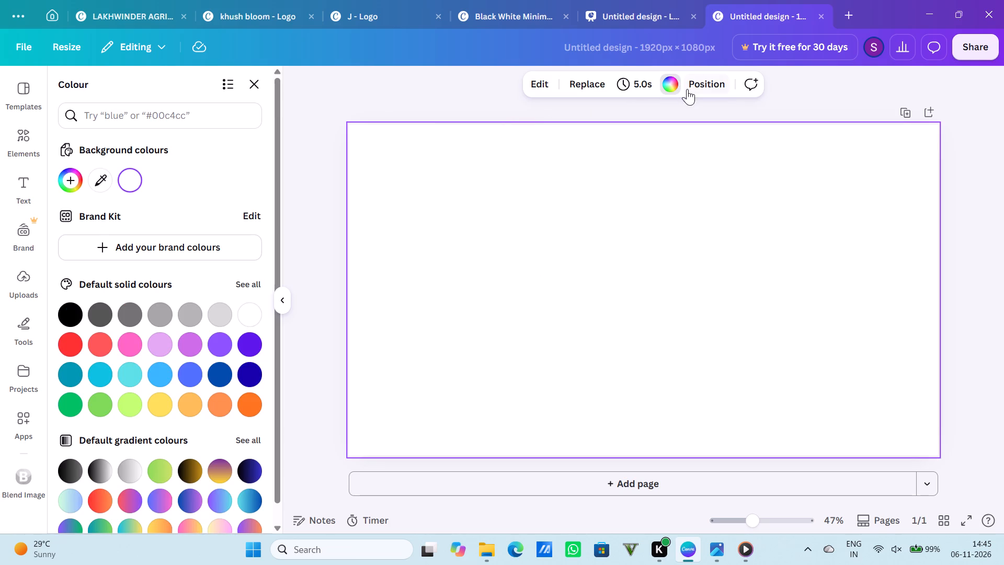
left_click(69, 317)
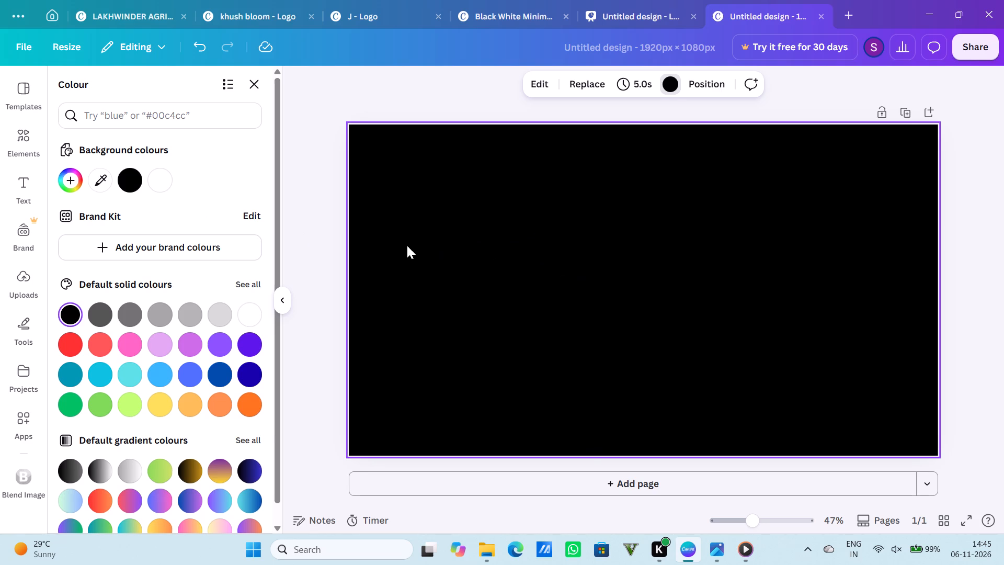
Search the elements for "gradient" and look through all the graphics results for a suitable black gradient.
left_click(27, 150)
left_click(144, 92)
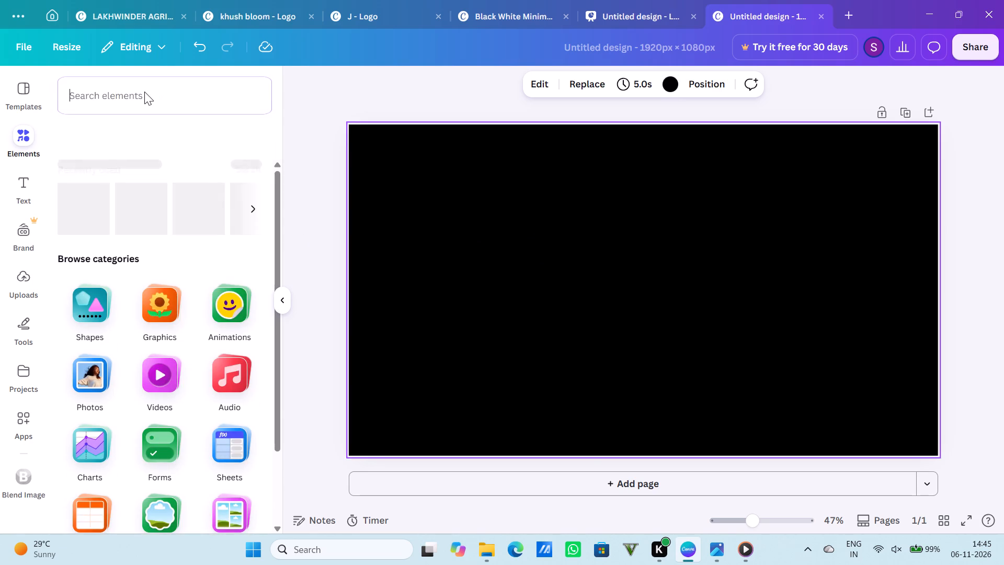
type("gradient")
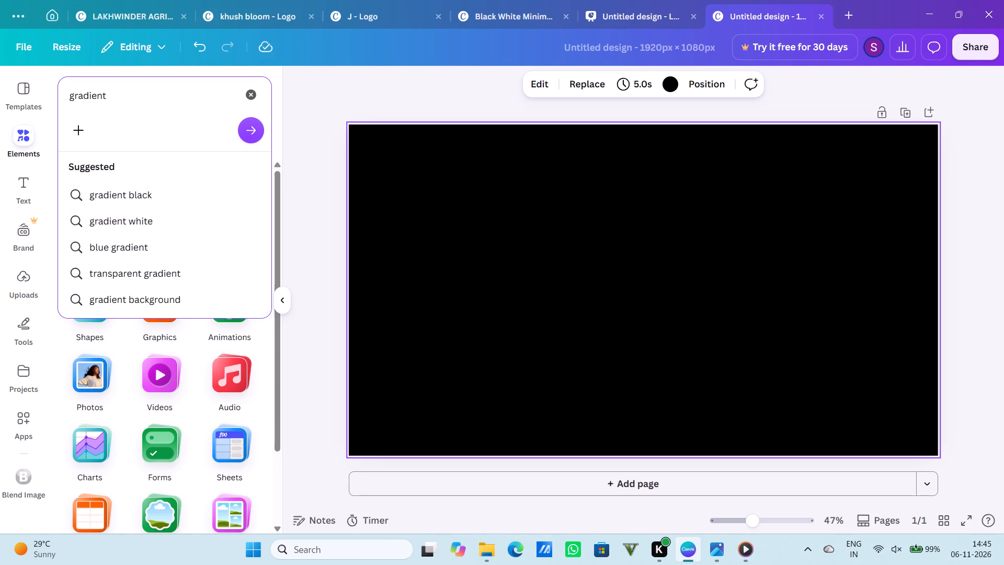
key("Return")
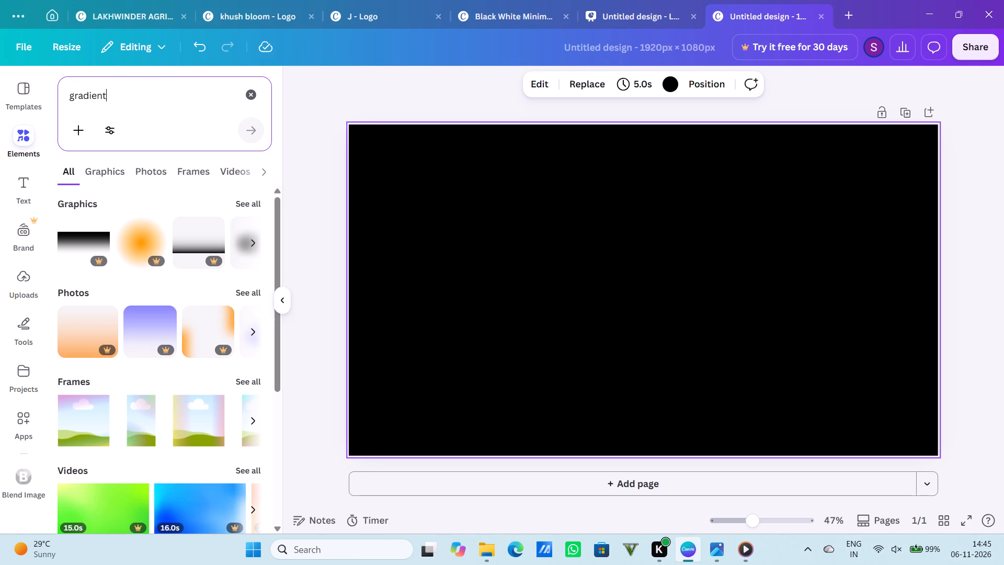
left_click(234, 206)
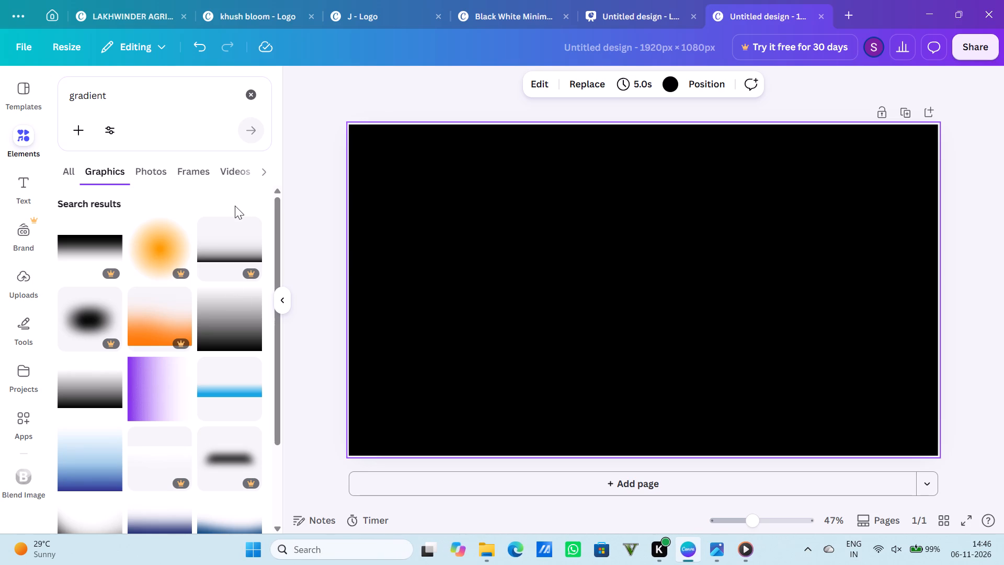
scroll(213, 420, "down", 7)
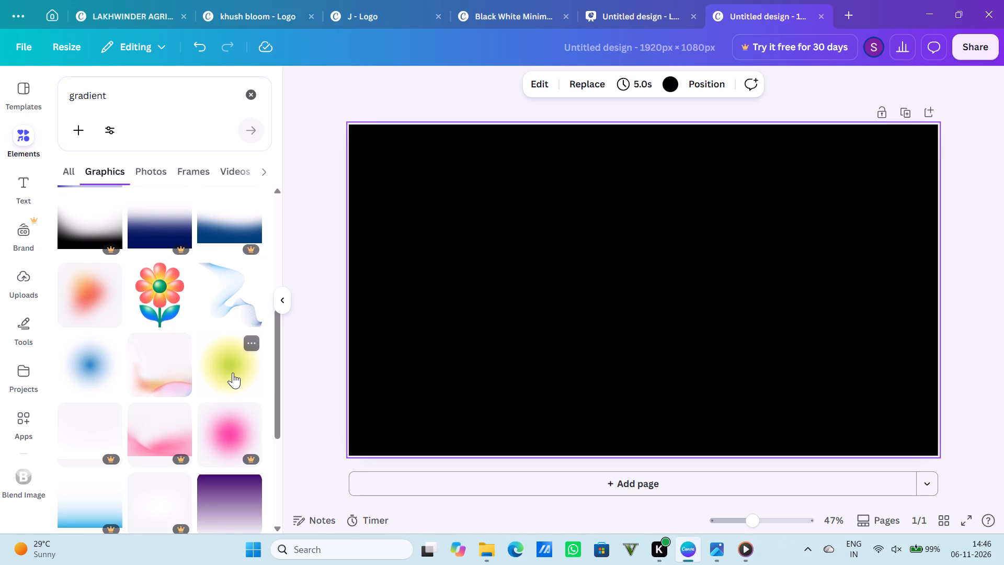
scroll(233, 372, "down", 5)
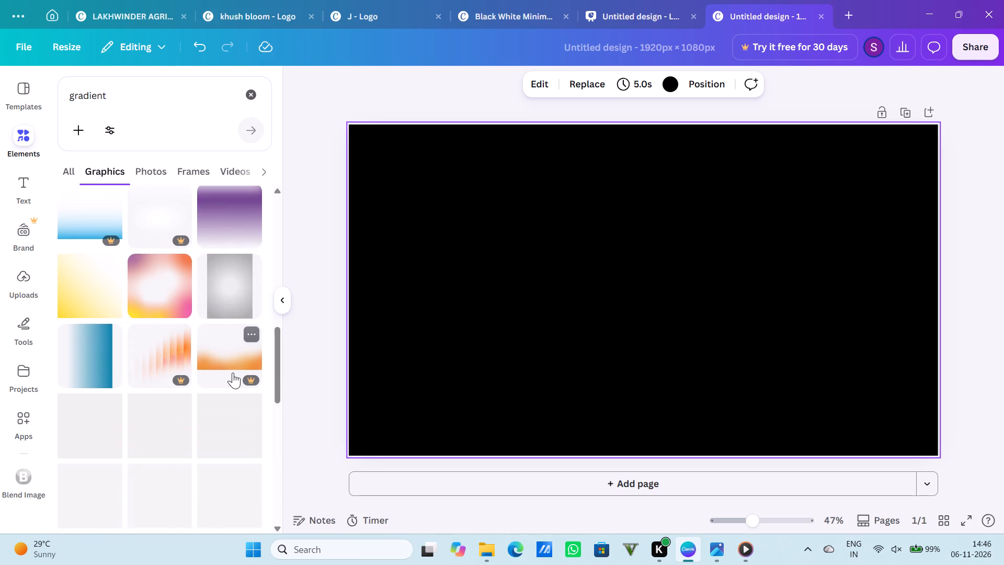
scroll(233, 372, "down", 1)
scroll(233, 372, "up", 10)
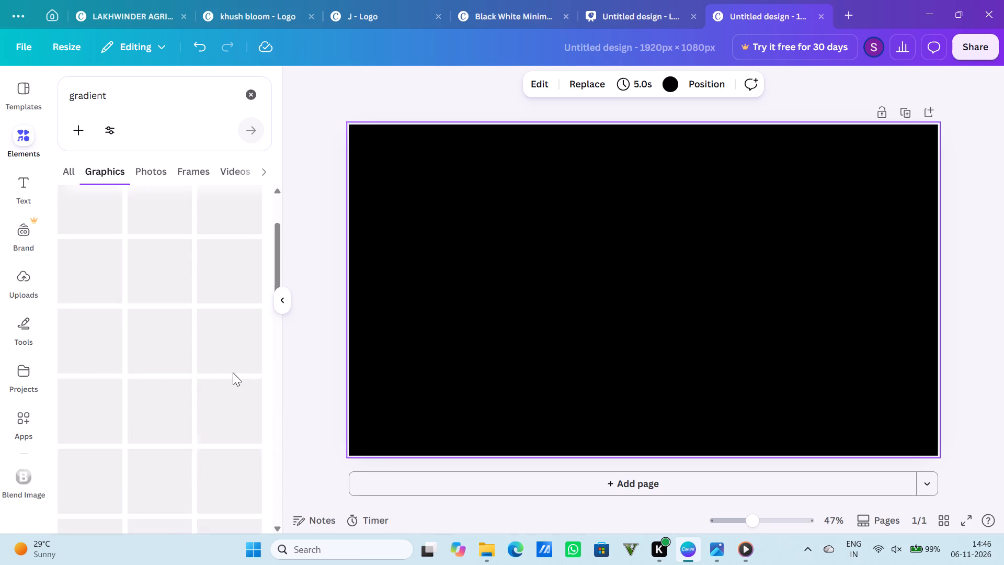
scroll(233, 372, "up", 8)
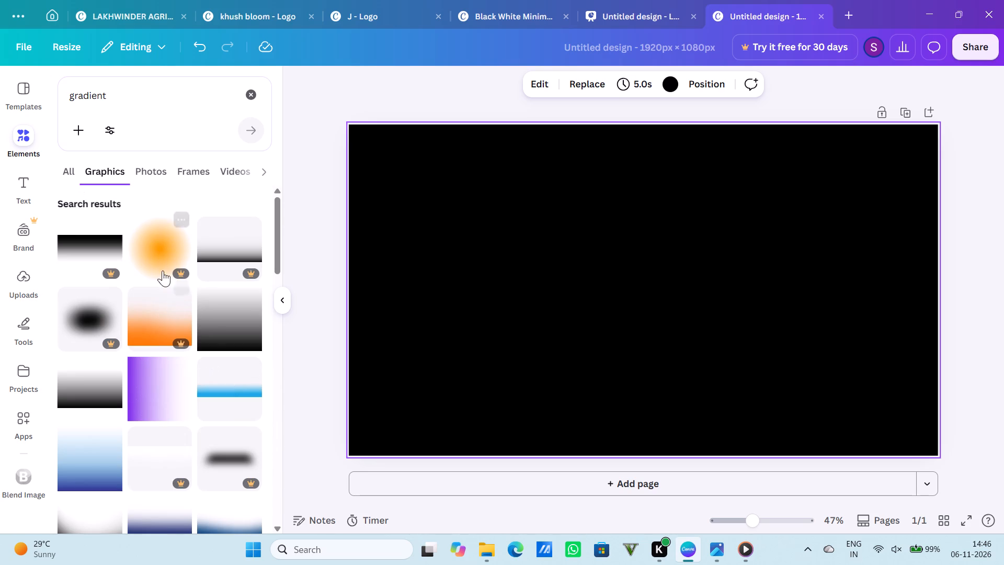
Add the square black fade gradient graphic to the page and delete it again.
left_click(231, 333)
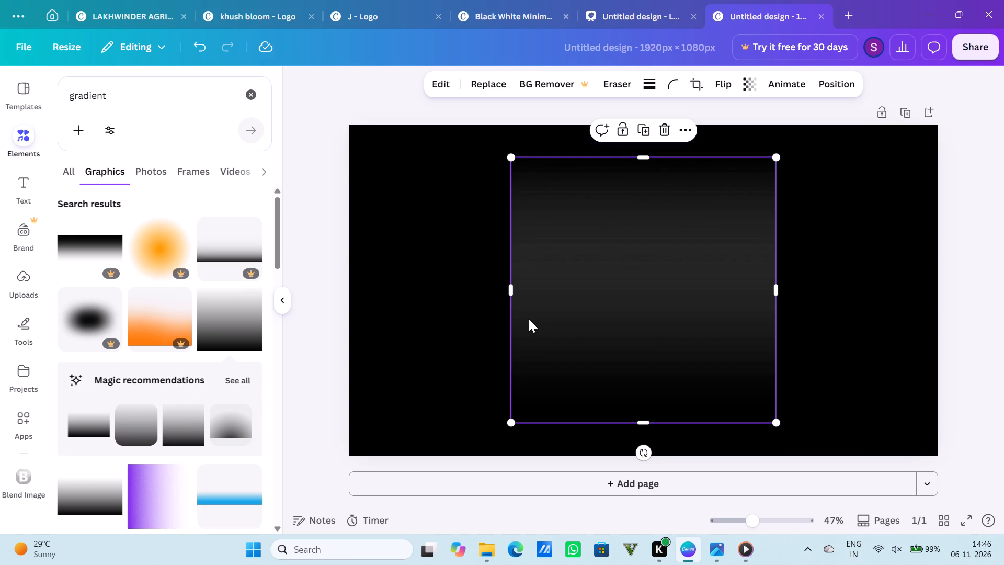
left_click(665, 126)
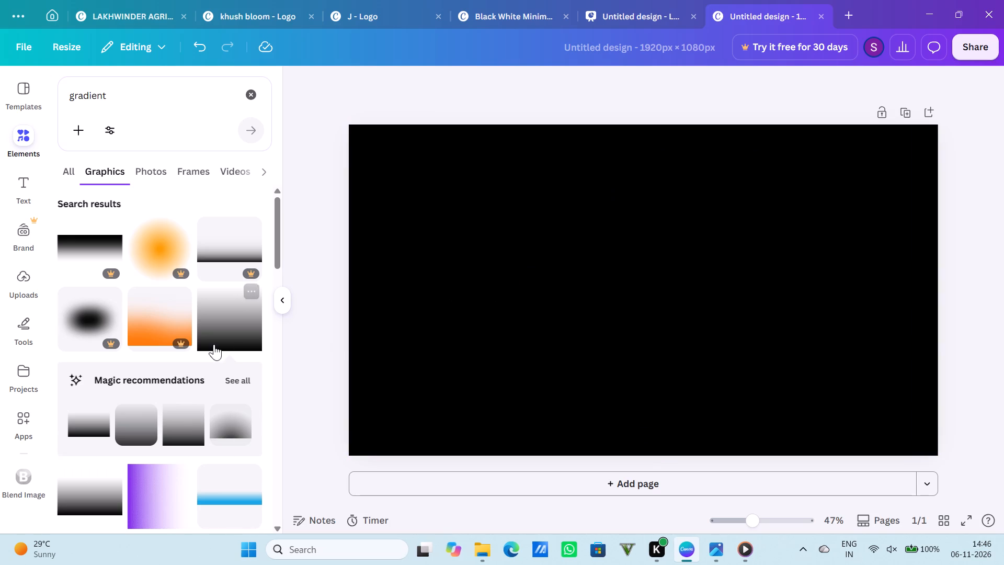
Add the wide black fade gradient graphic and stretch both its sides out to nearly the full page width.
scroll(207, 342, "up", 4)
scroll(135, 336, "down", 1)
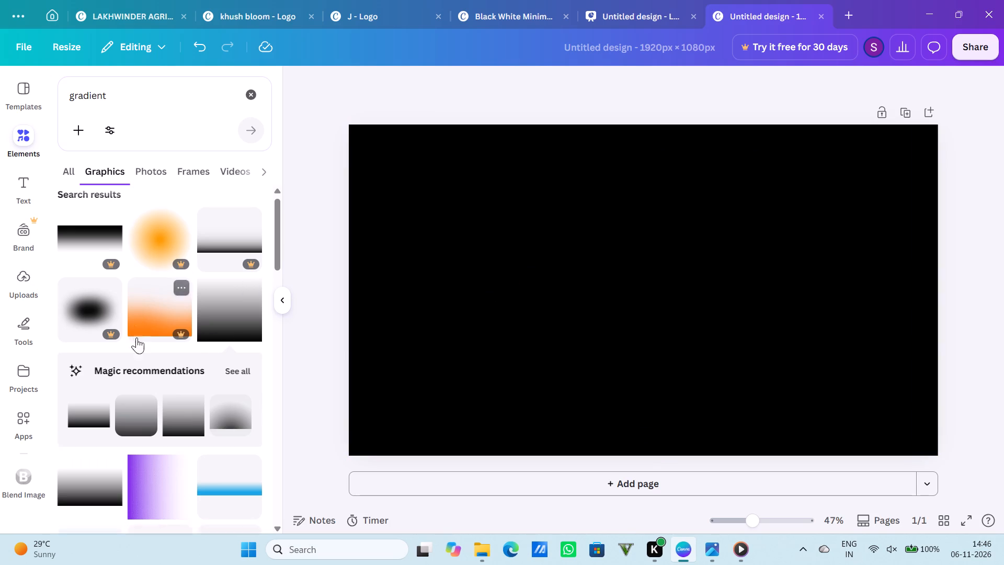
scroll(136, 337, "down", 1)
left_click(104, 360)
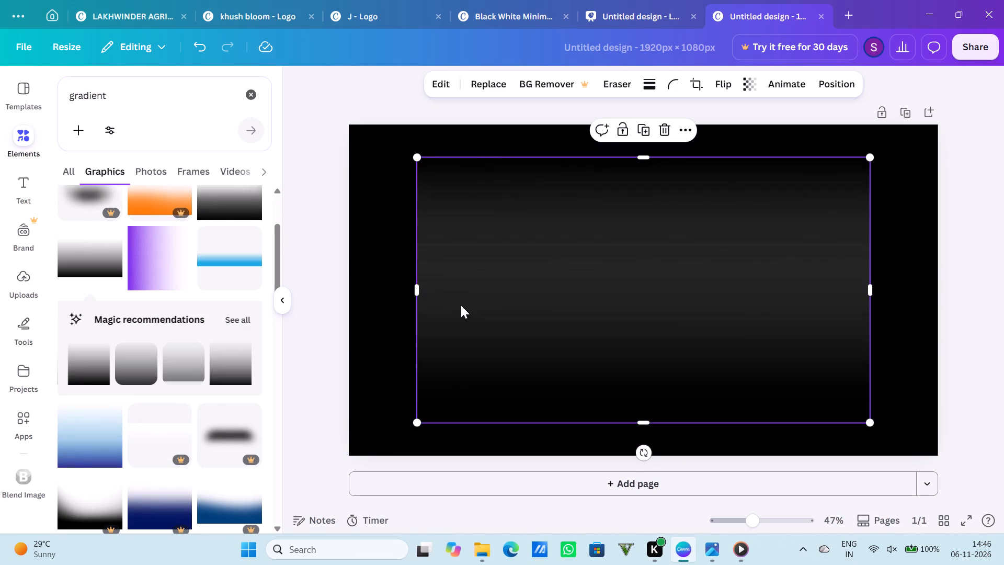
left_click_drag(414, 296, 363, 298)
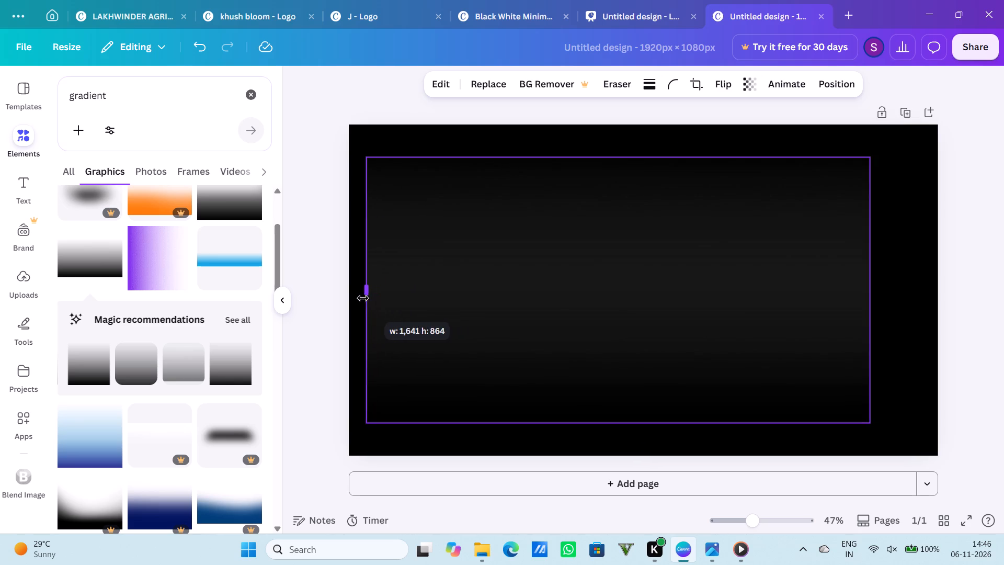
left_click_drag(363, 298, 354, 298)
left_click_drag(869, 288, 913, 295)
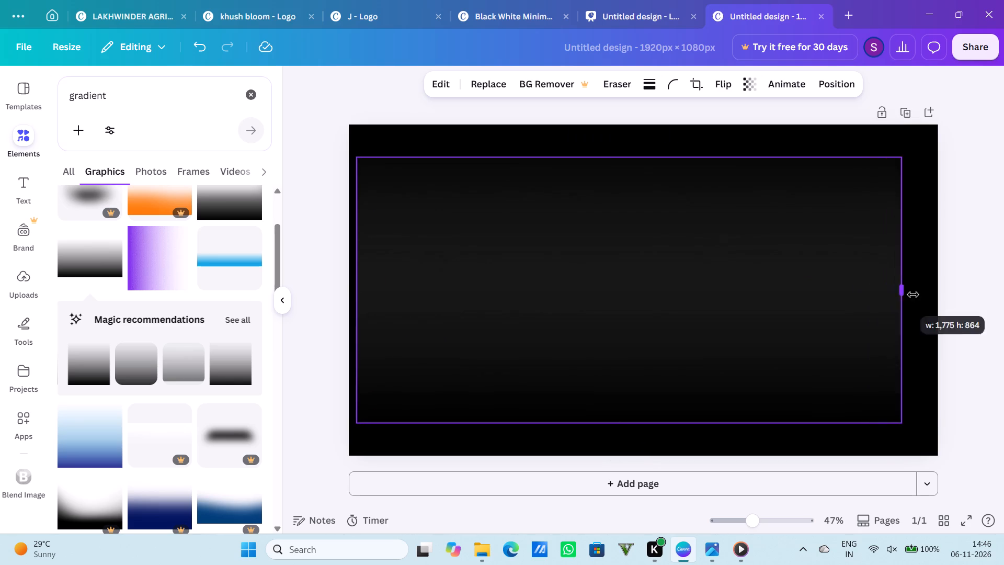
left_click_drag(913, 295, 934, 298)
Move the gradient down over the lower part of the page, align it with the page's left edge and widen it past the right edge.
left_click_drag(816, 276, 816, 358)
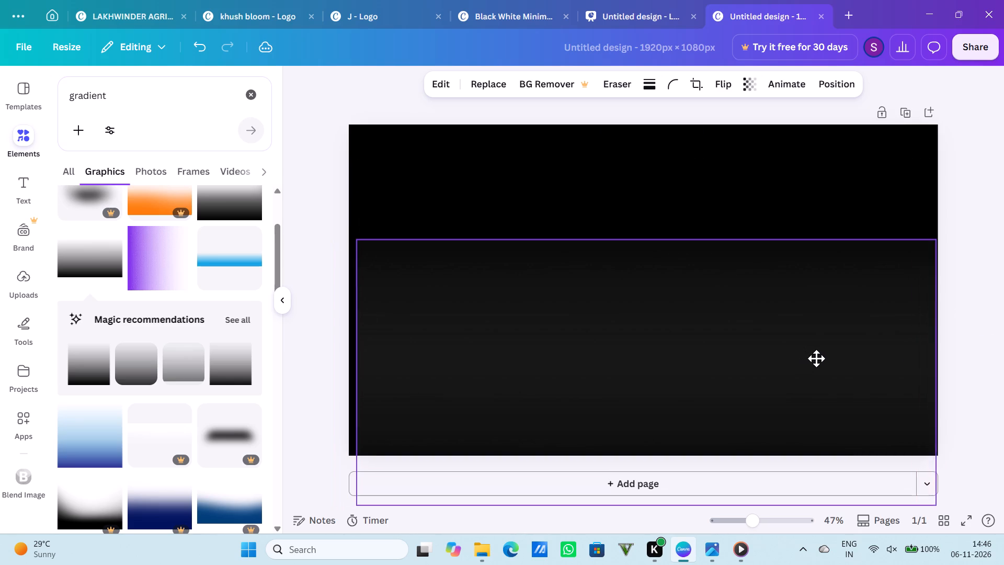
left_click_drag(816, 358, 826, 360)
left_click(1003, 262)
left_click(786, 331)
left_click_drag(786, 331, 785, 331)
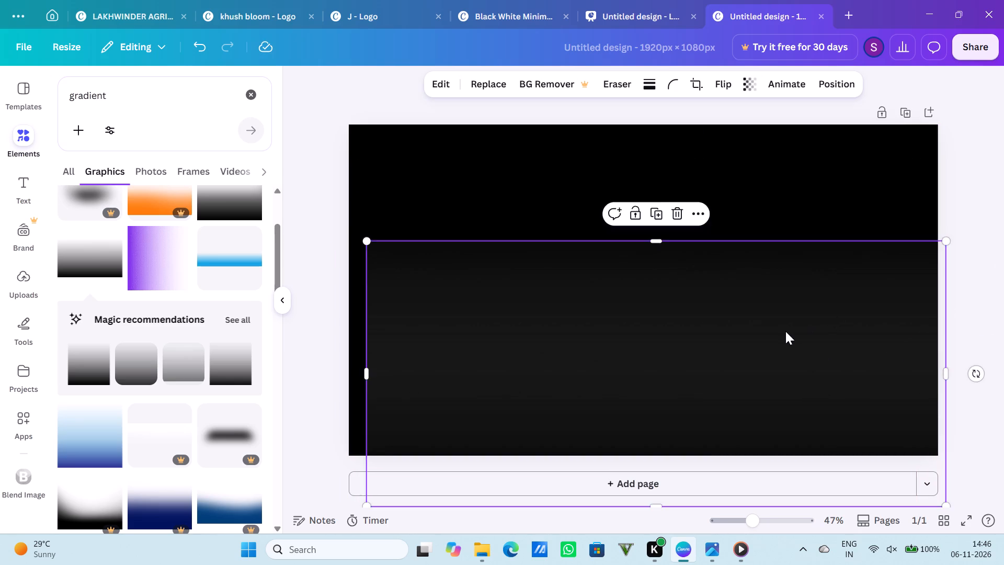
left_click_drag(785, 331, 769, 336)
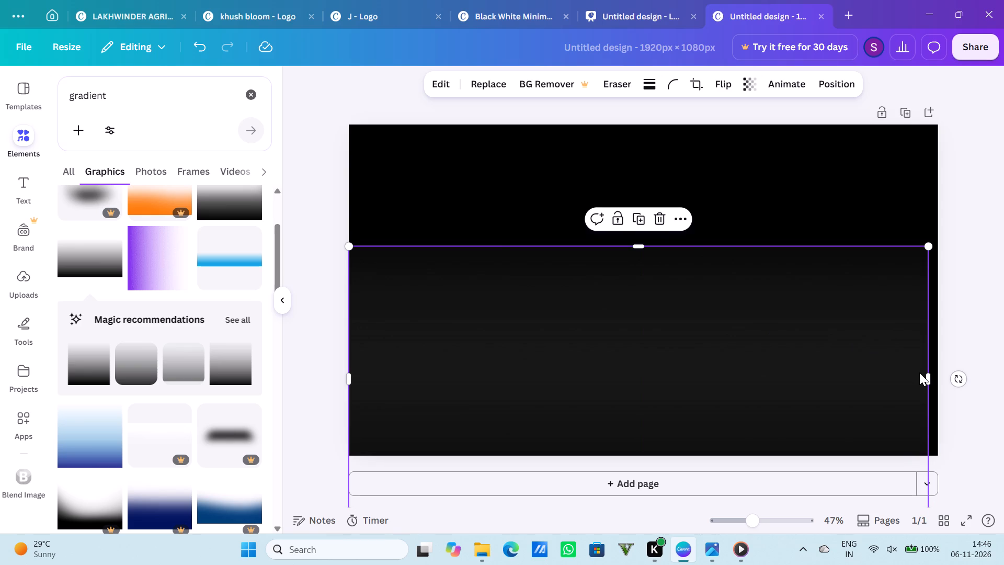
left_click_drag(924, 376, 943, 379)
left_click(979, 304)
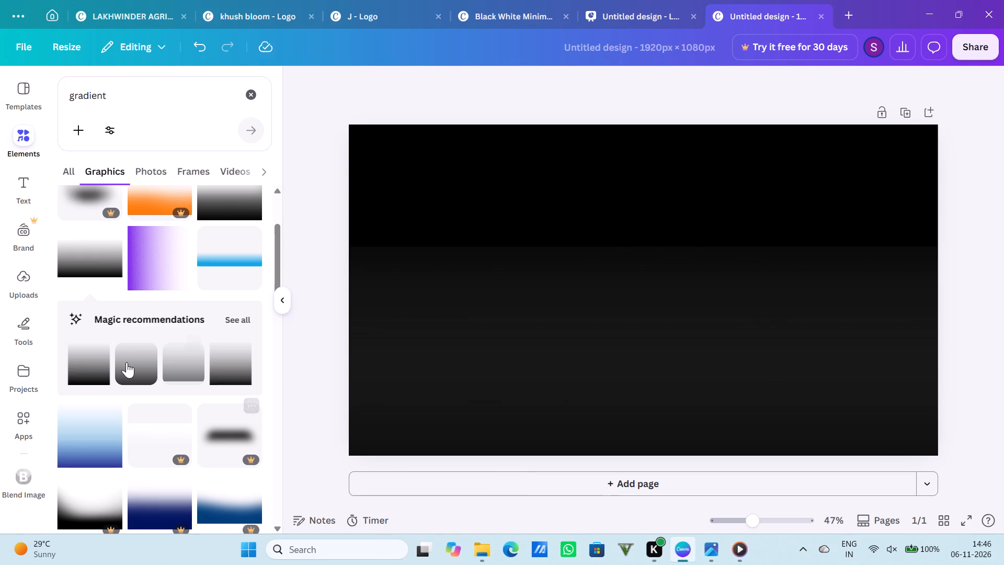
Replace the gradient search in the elements library with a search for "smoke effect".
scroll(127, 362, "down", 3)
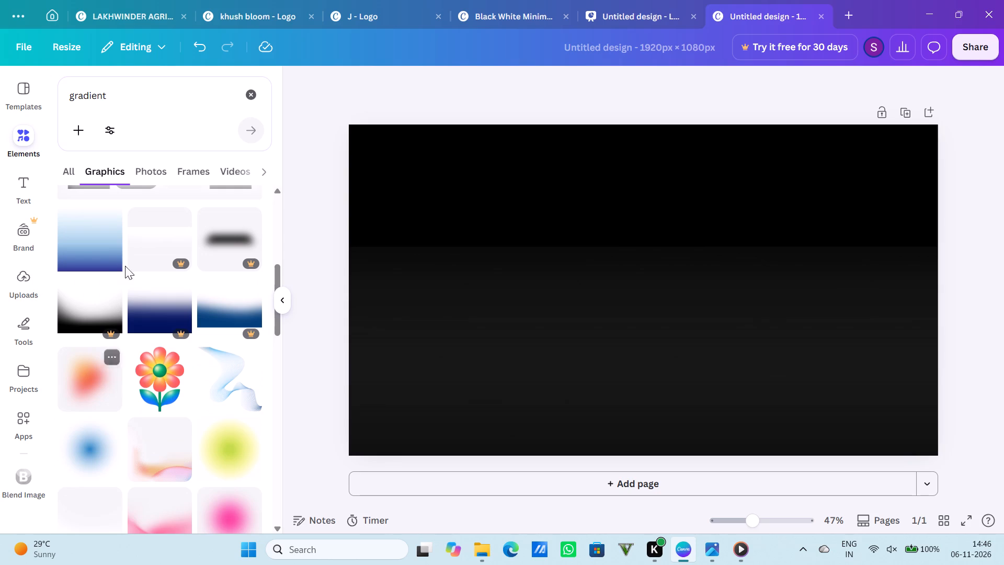
left_click(166, 102)
key("BackSpace")
key("BackSpace")
key("BackSpace")
key("BackSpace")
key("BackSpace")
key("BackSpace")
key("BackSpace")
key("BackSpace")
key("BackSpace")
key("BackSpace")
key("BackSpace")
key("BackSpace")
key("BackSpace")
key("BackSpace")
key("BackSpace")
key("BackSpace")
key("BackSpace")
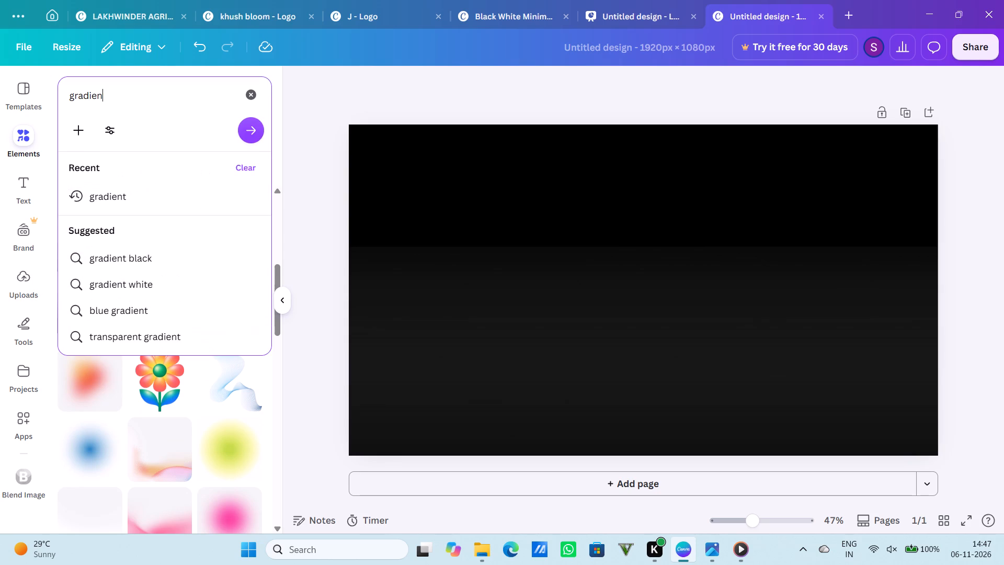
type("smoke")
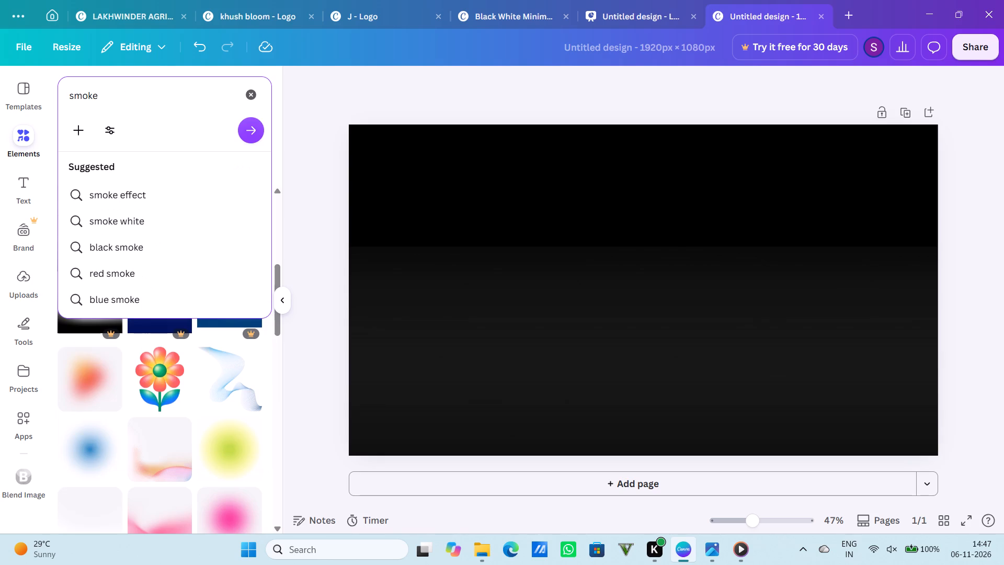
key("space")
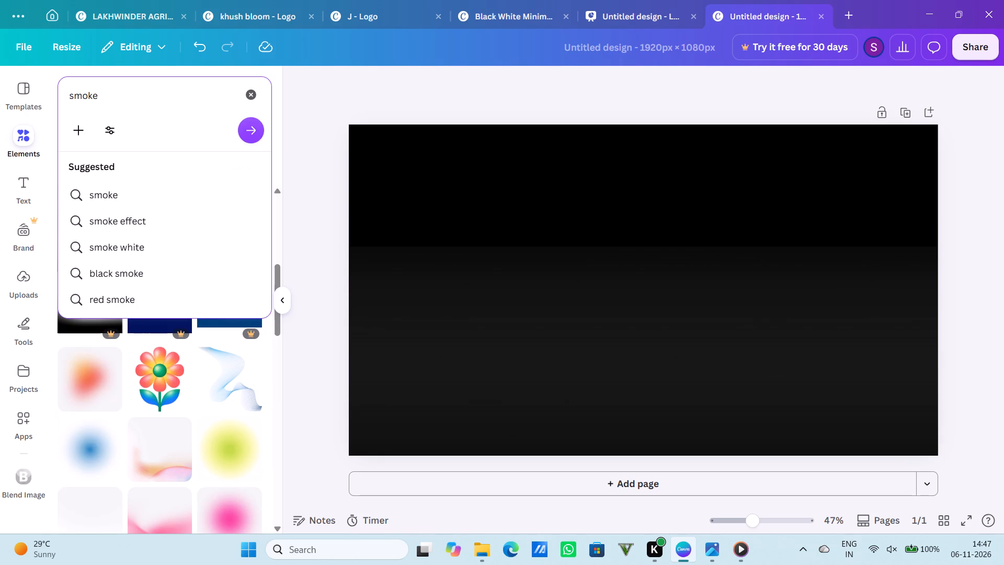
left_click(160, 217)
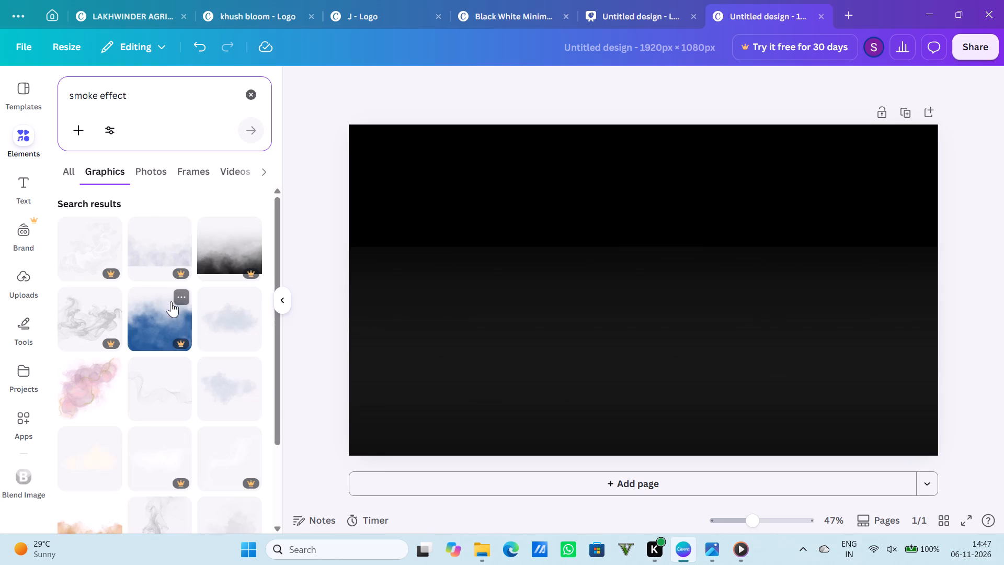
Look through the "smoke effect" graphics for a suitable free smoke cloud.
scroll(197, 349, "down", 1)
scroll(197, 349, "up", 2)
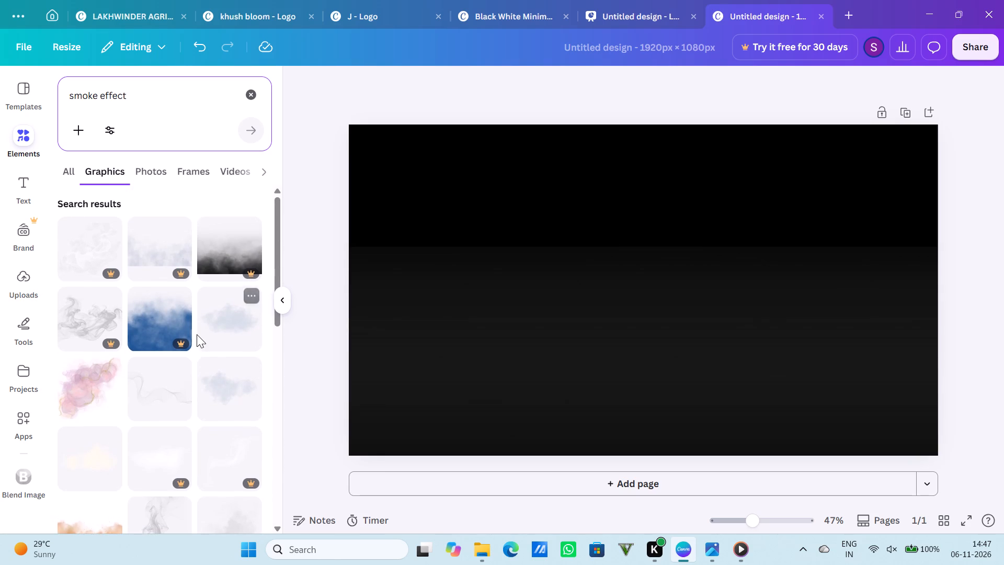
scroll(197, 334, "down", 7)
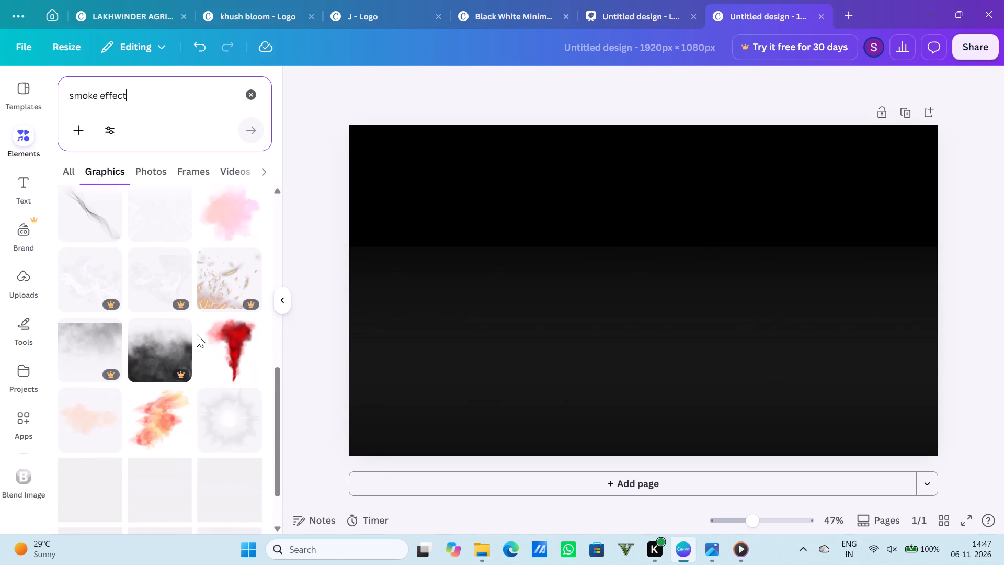
scroll(197, 334, "down", 2)
scroll(141, 371, "down", 2)
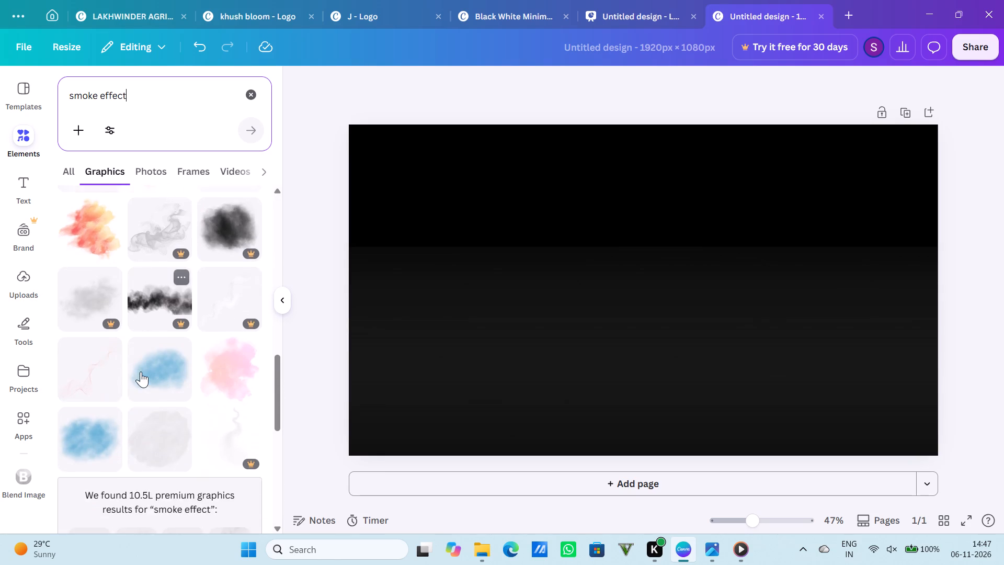
scroll(141, 371, "down", 7)
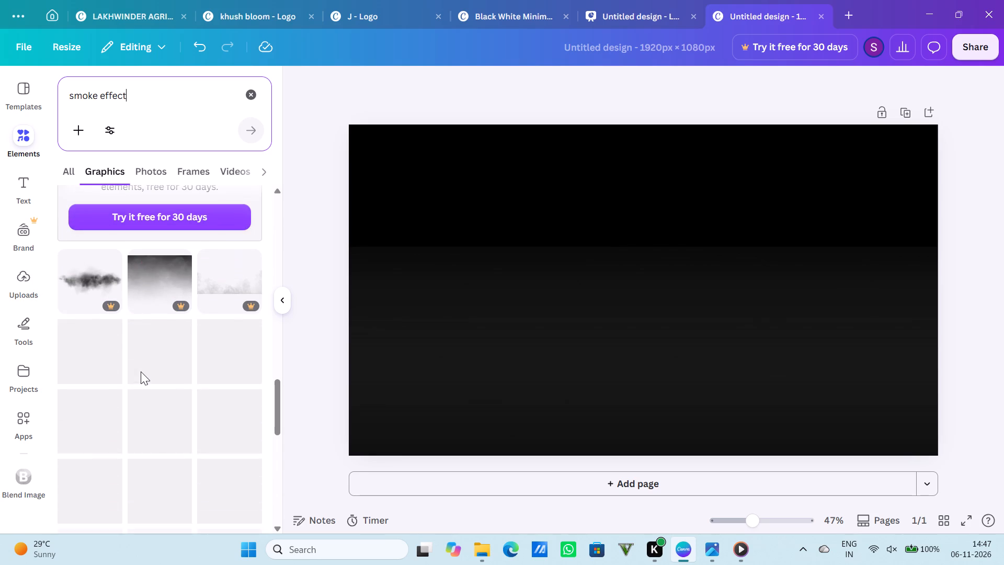
scroll(166, 360, "down", 3)
scroll(110, 330, "down", 1)
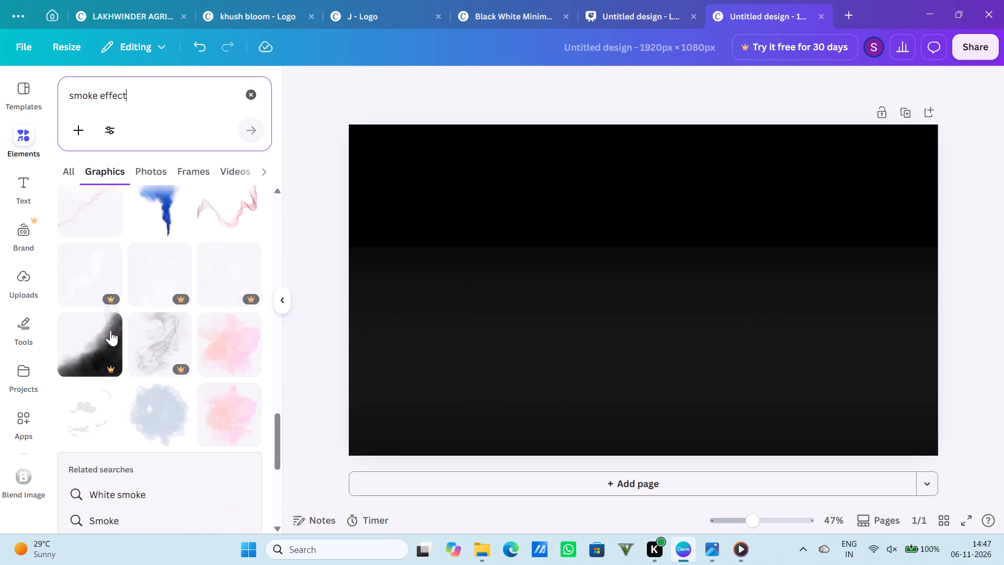
scroll(110, 330, "down", 5)
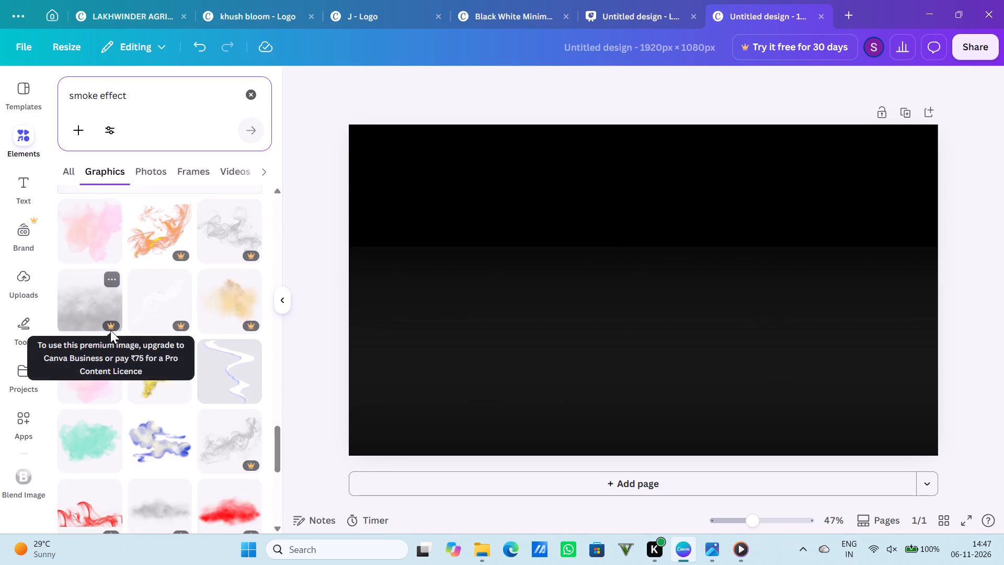
scroll(127, 369, "down", 1)
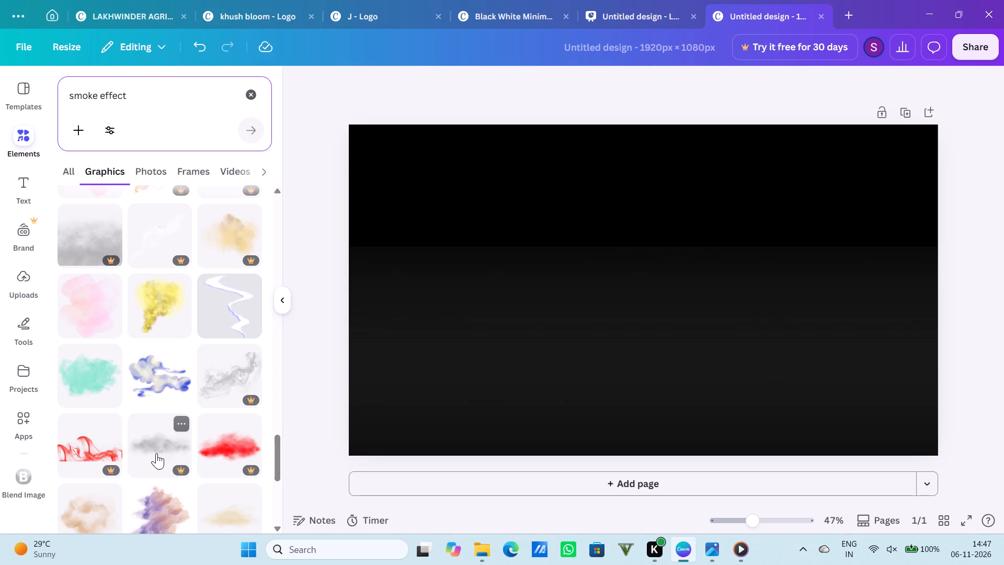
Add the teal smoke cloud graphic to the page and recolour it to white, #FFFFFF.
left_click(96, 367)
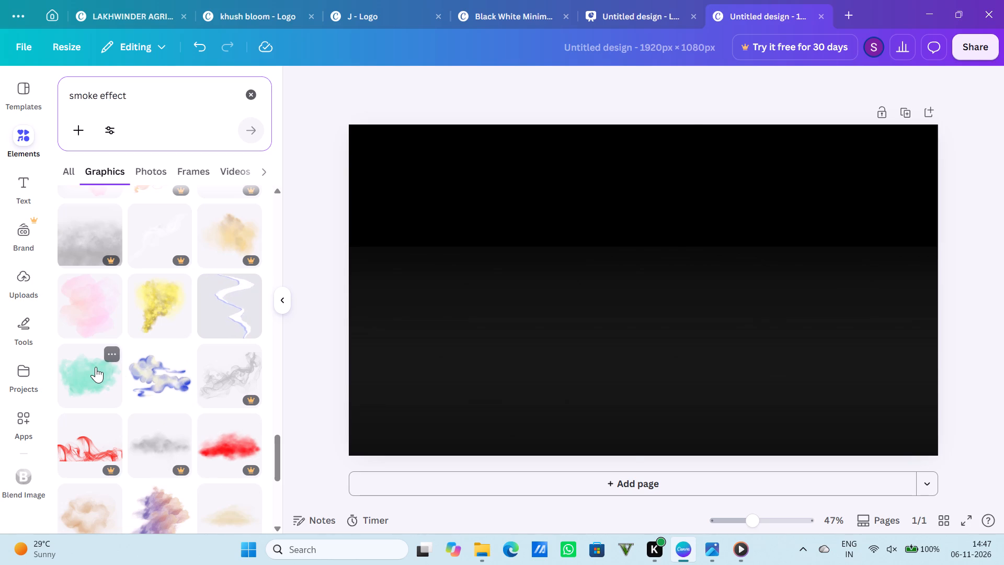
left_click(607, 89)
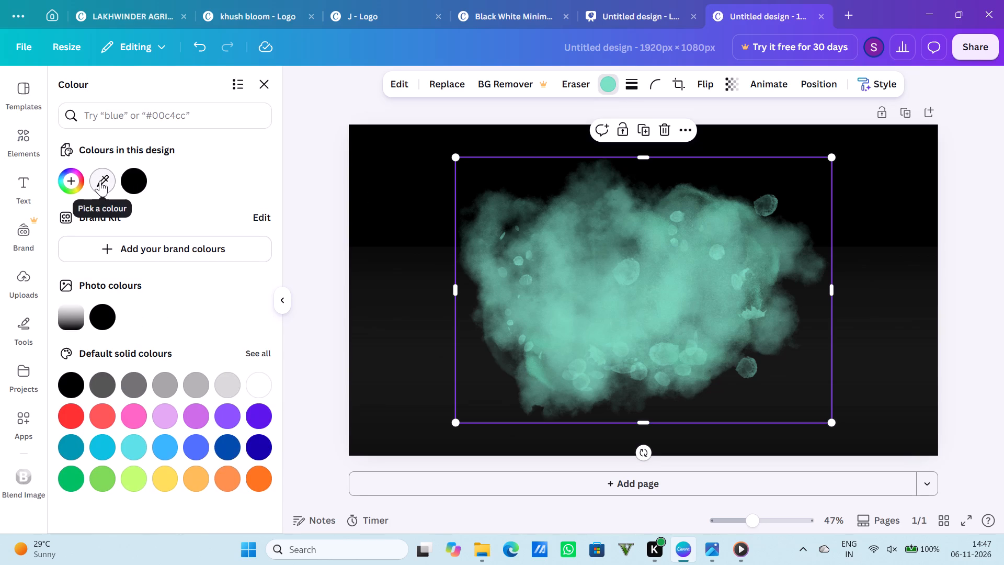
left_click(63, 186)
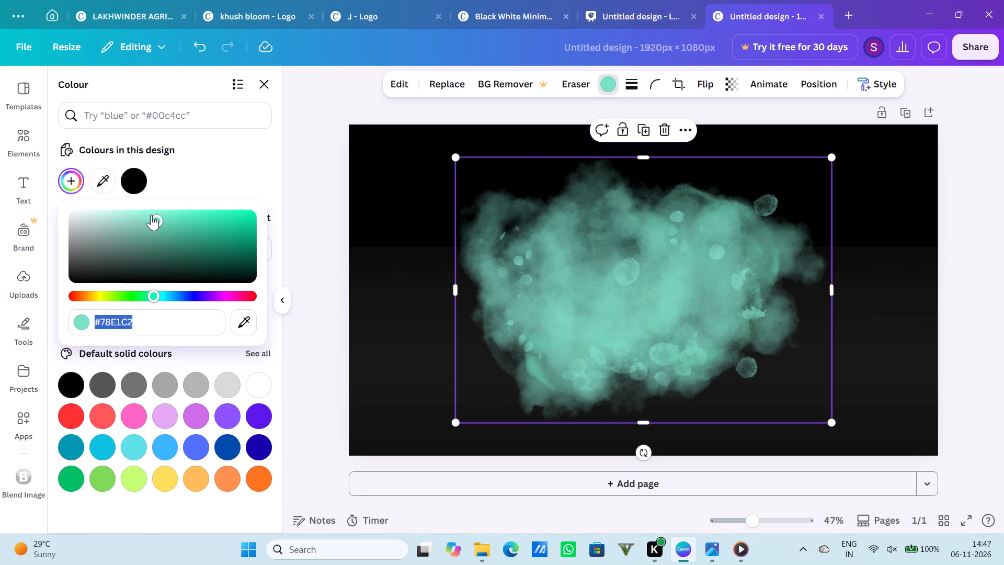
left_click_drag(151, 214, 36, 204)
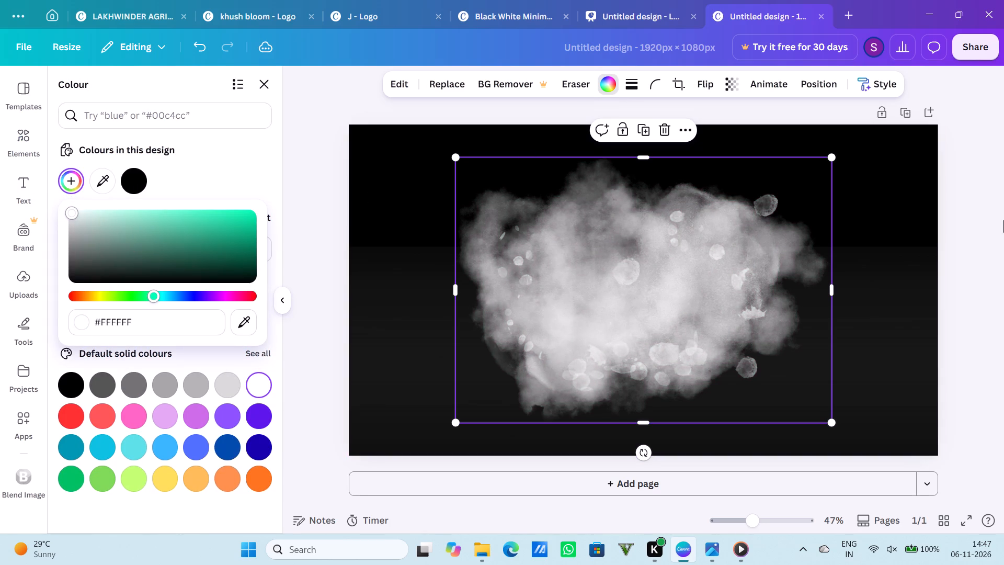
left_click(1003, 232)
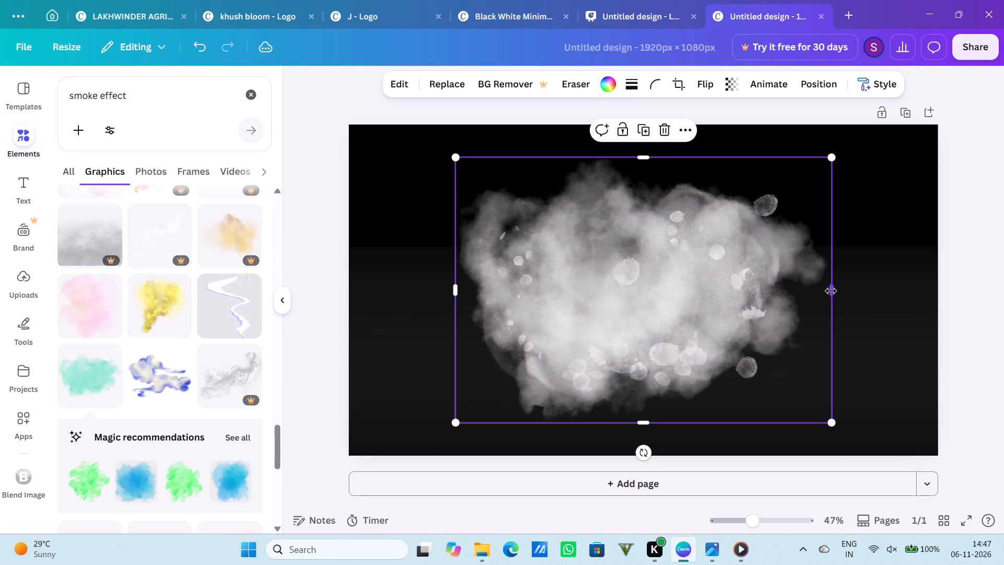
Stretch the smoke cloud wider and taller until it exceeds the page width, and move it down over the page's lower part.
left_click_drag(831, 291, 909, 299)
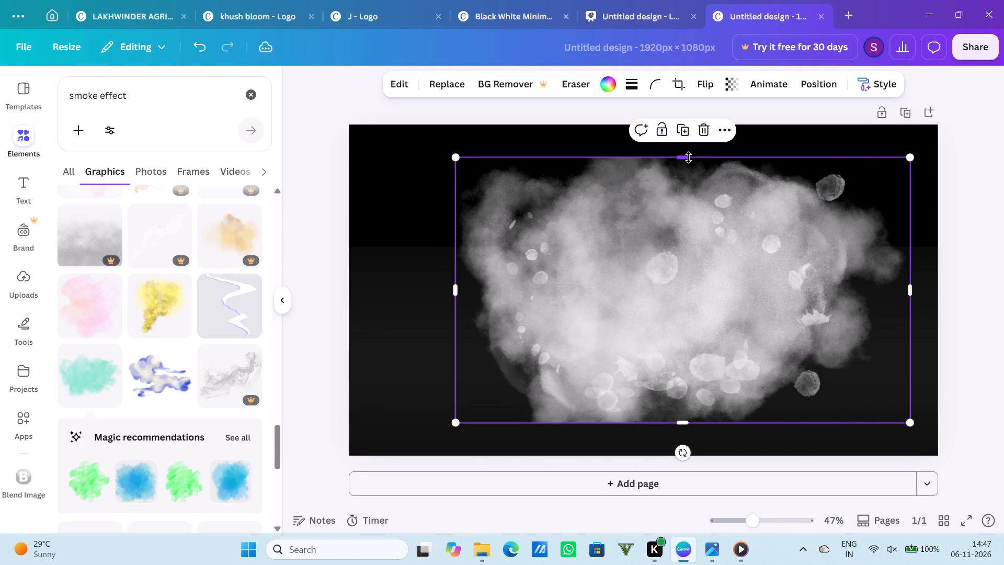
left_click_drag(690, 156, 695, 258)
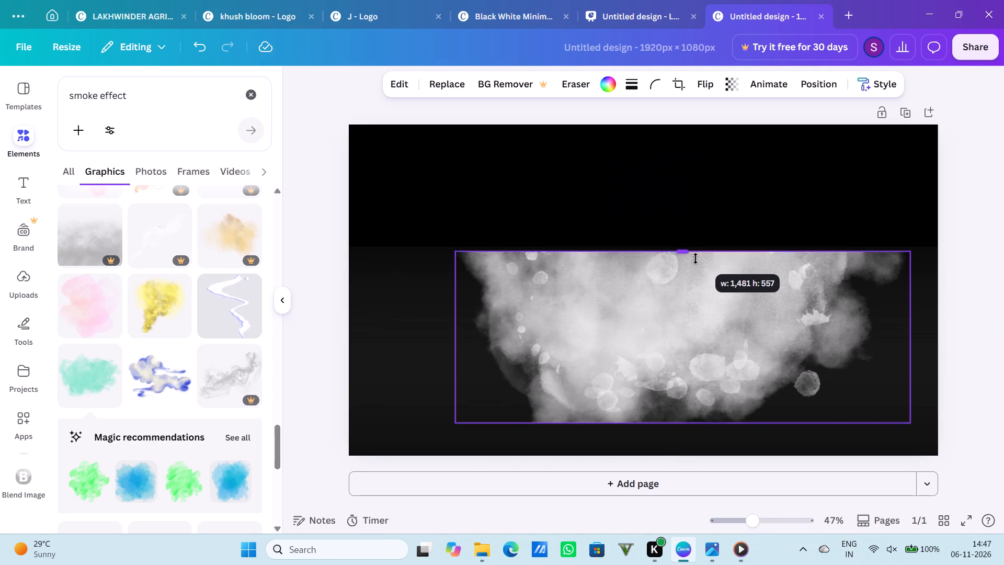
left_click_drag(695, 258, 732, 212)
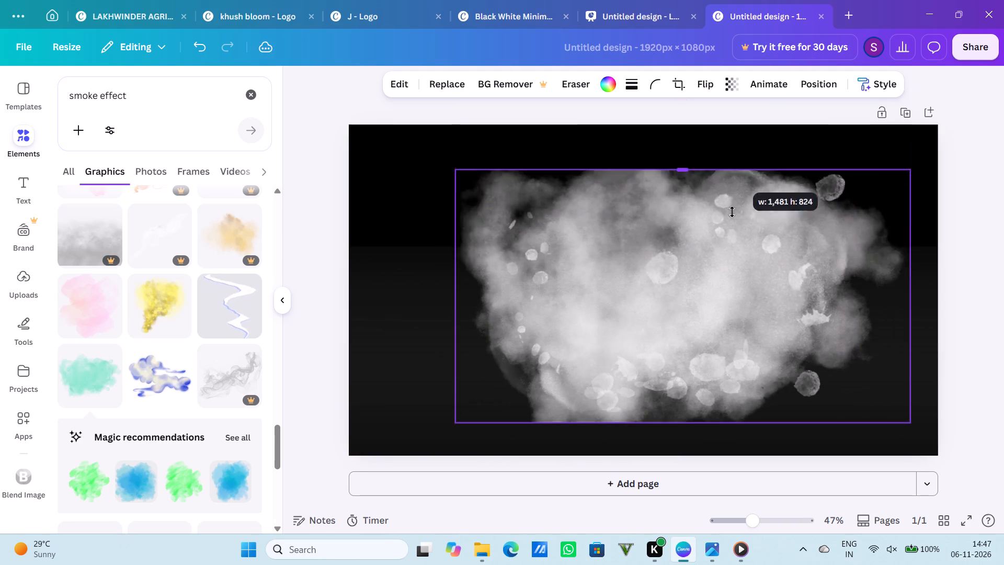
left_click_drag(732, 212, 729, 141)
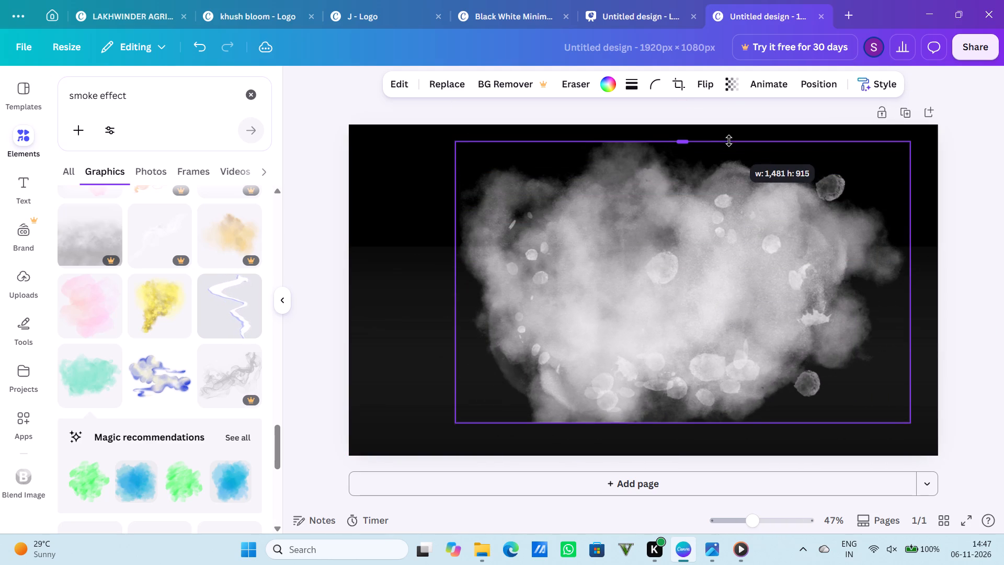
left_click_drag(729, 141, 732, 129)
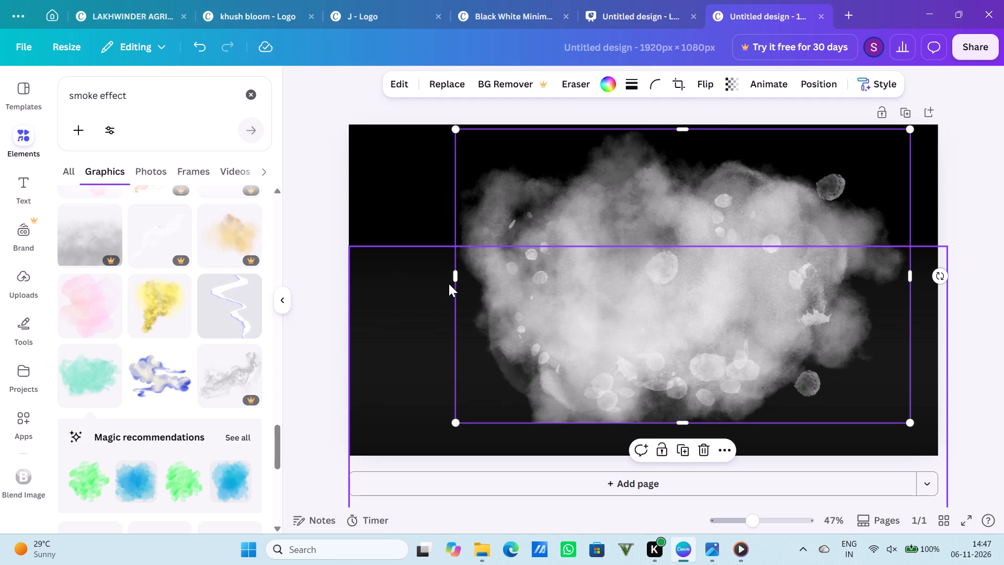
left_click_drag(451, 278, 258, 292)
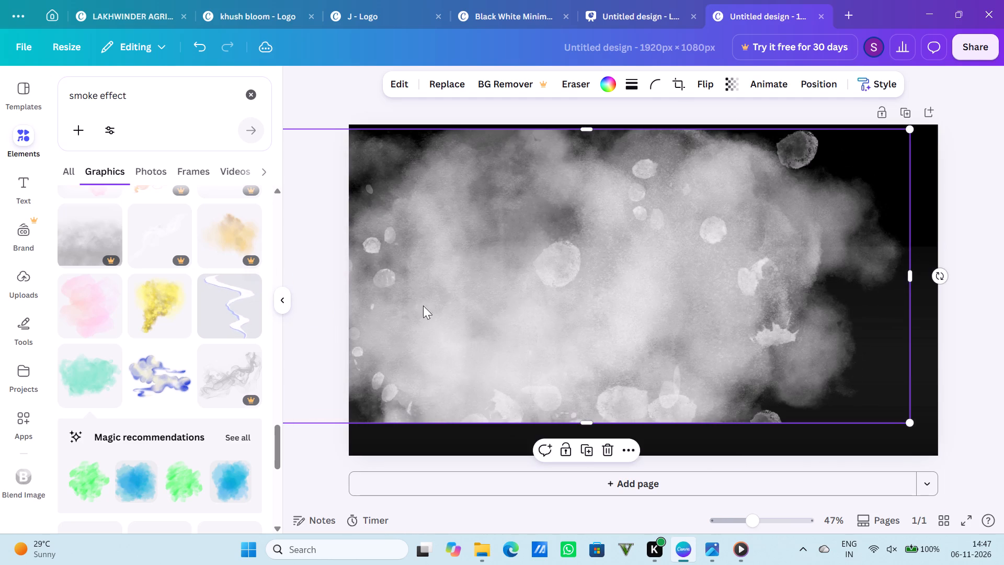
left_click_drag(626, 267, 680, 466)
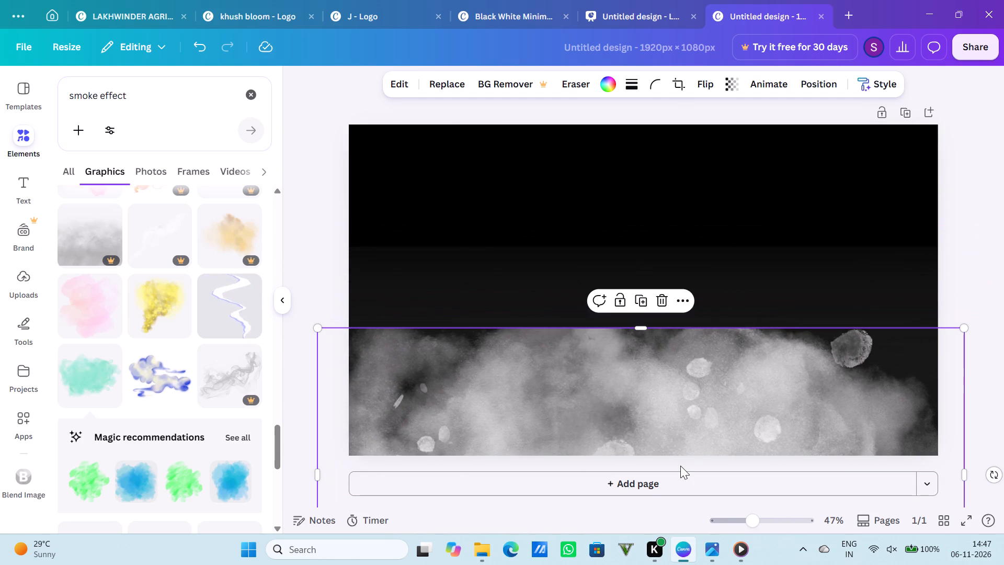
Delete the wide black gradient graphic behind the smoke cloud.
left_click(753, 258)
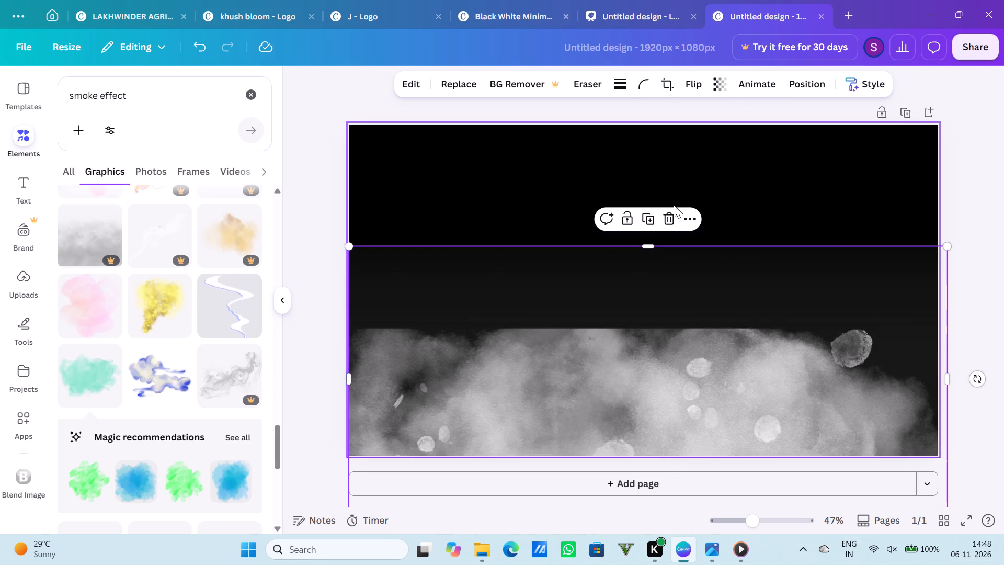
left_click(670, 218)
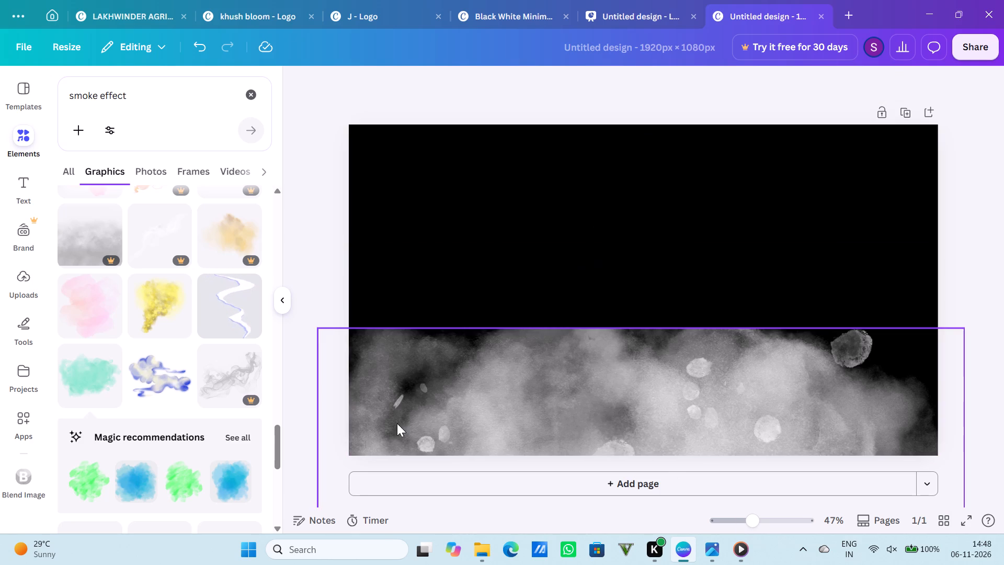
Look further through the "smoke effect" graphics for an alternative smoke element.
scroll(192, 411, "down", 7)
scroll(192, 411, "up", 2)
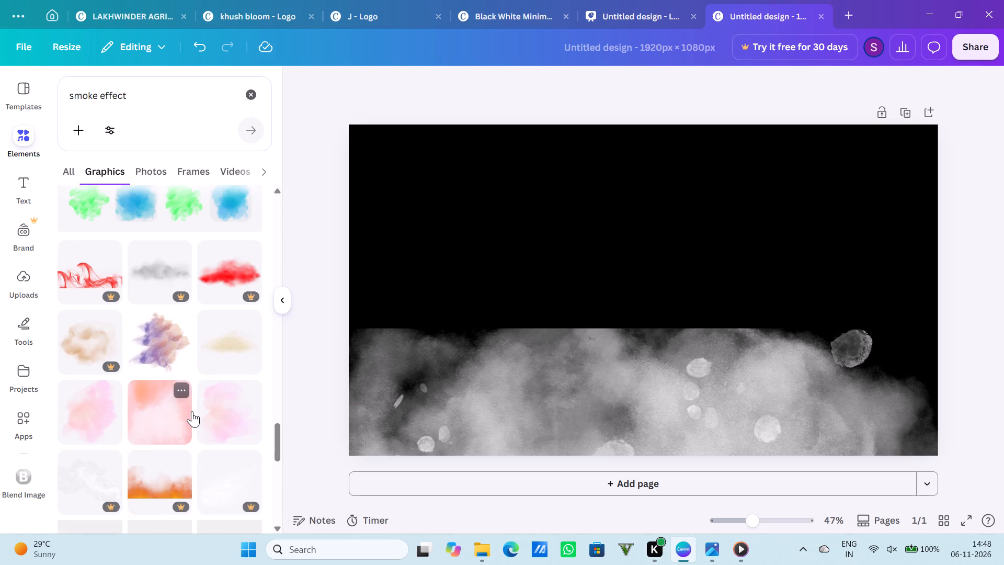
scroll(192, 411, "up", 1)
scroll(192, 411, "down", 7)
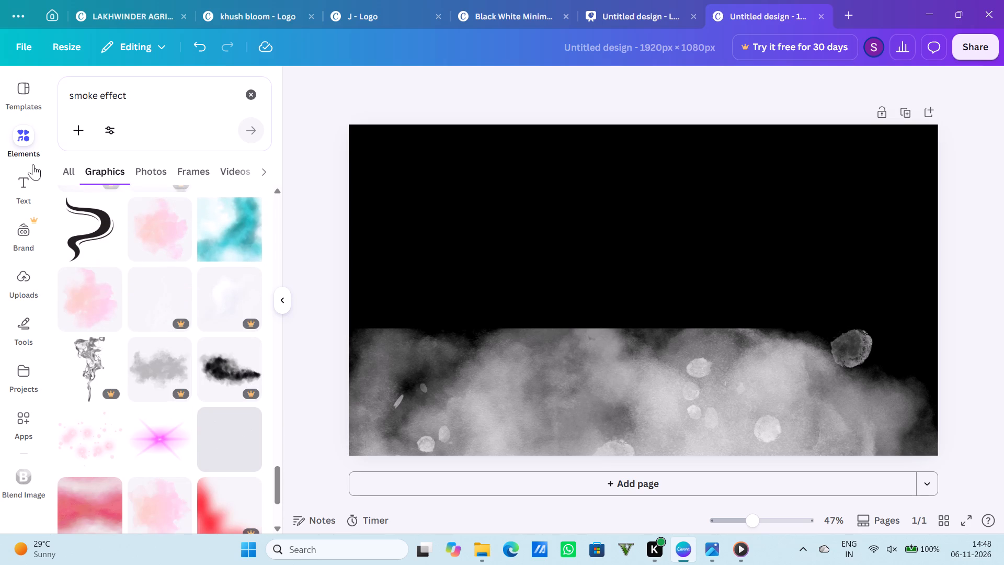
scroll(33, 164, "down", 2)
Change the elements search to "smoke up".
left_click(131, 93)
key("BackSpace")
key("BackSpace")
key("BackSpace")
key("BackSpace")
key("BackSpace")
key("BackSpace")
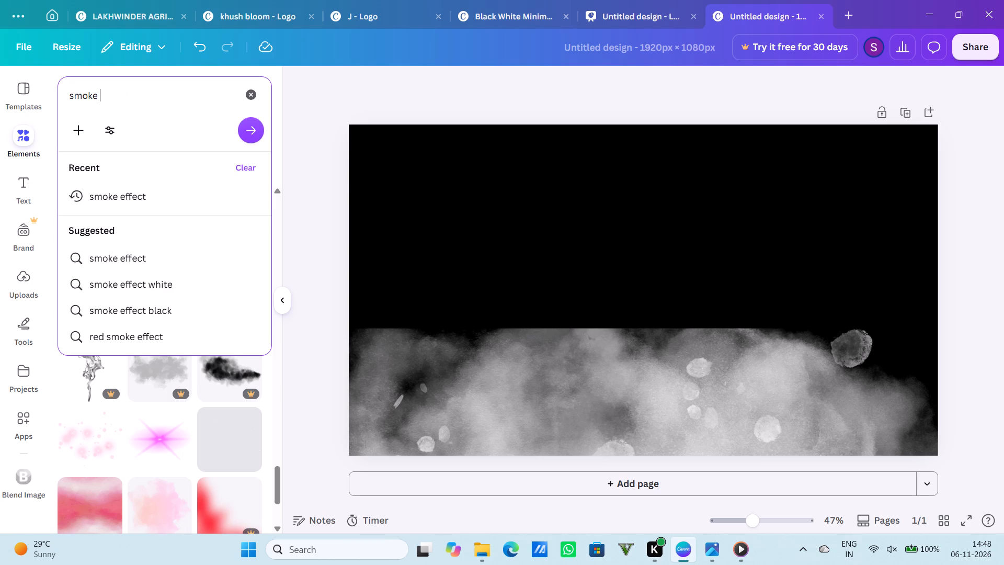
type("up")
key("Return")
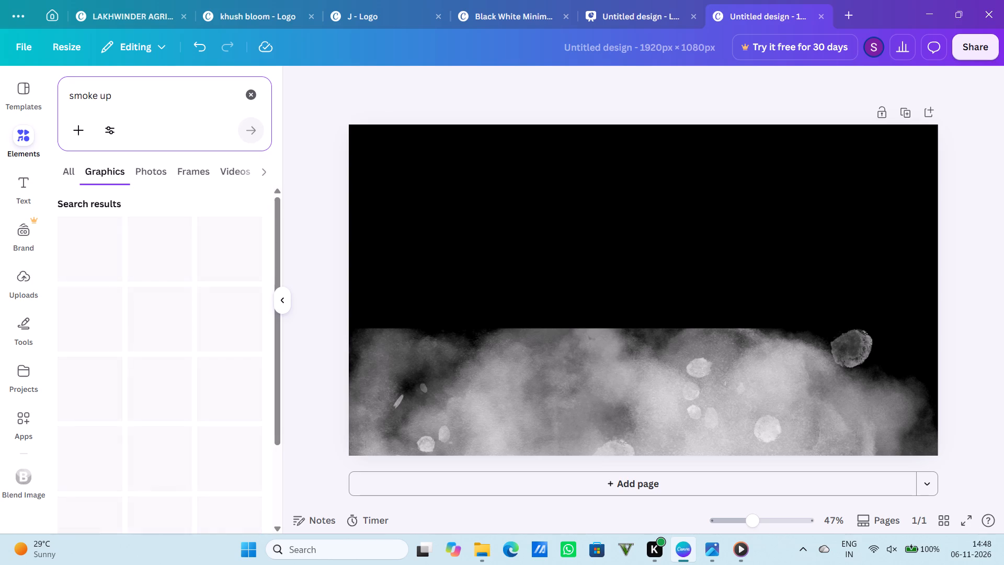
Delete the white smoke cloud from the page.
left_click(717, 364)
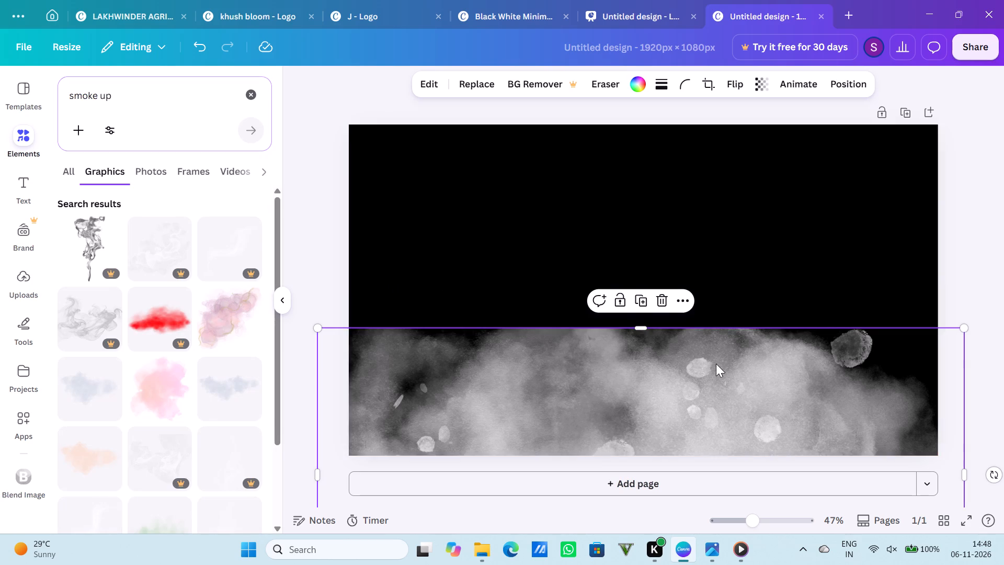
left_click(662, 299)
Look through the "smoke up" graphics for a smoke element that suits the black page.
scroll(242, 361, "down", 1)
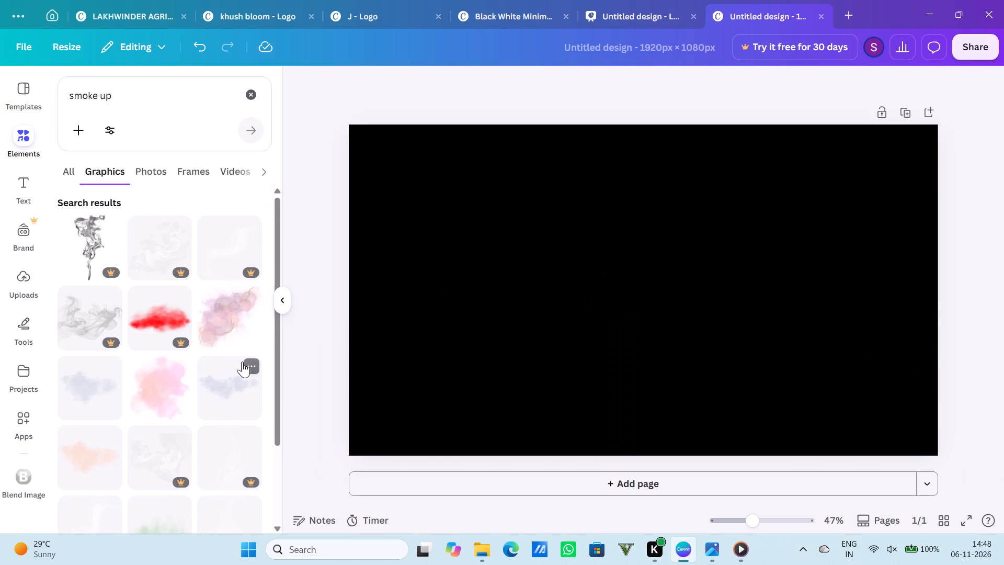
scroll(242, 361, "down", 5)
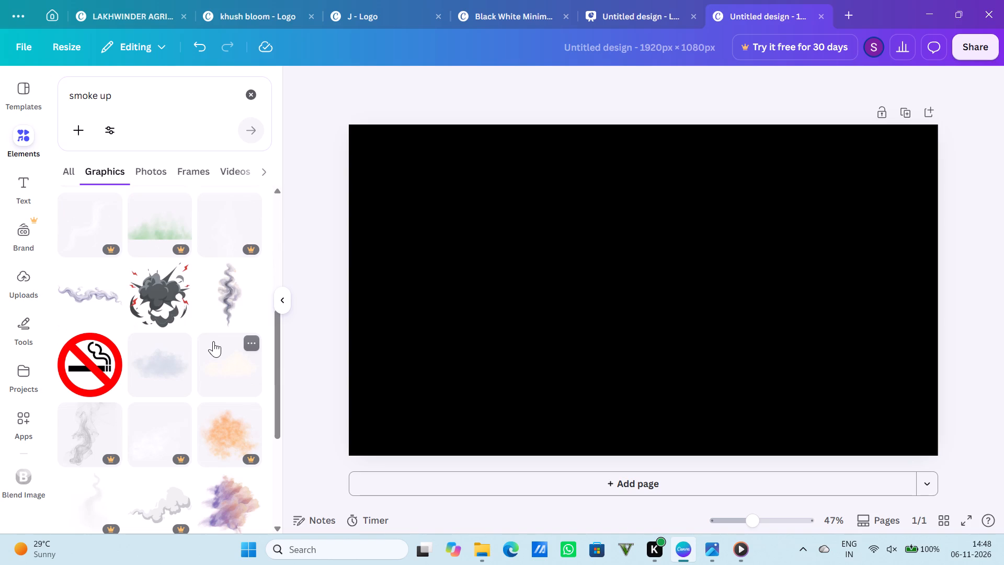
scroll(213, 341, "down", 4)
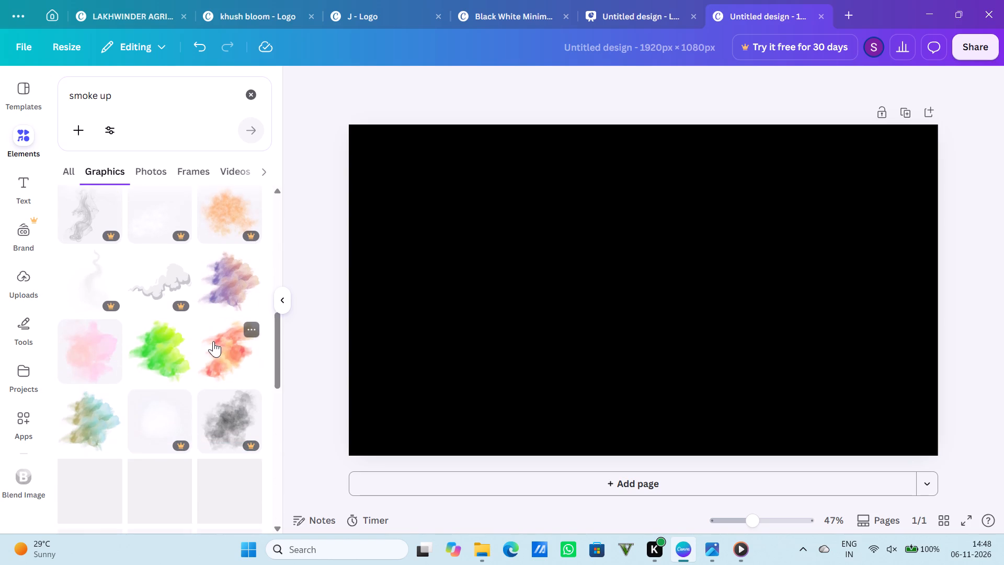
scroll(213, 341, "down", 4)
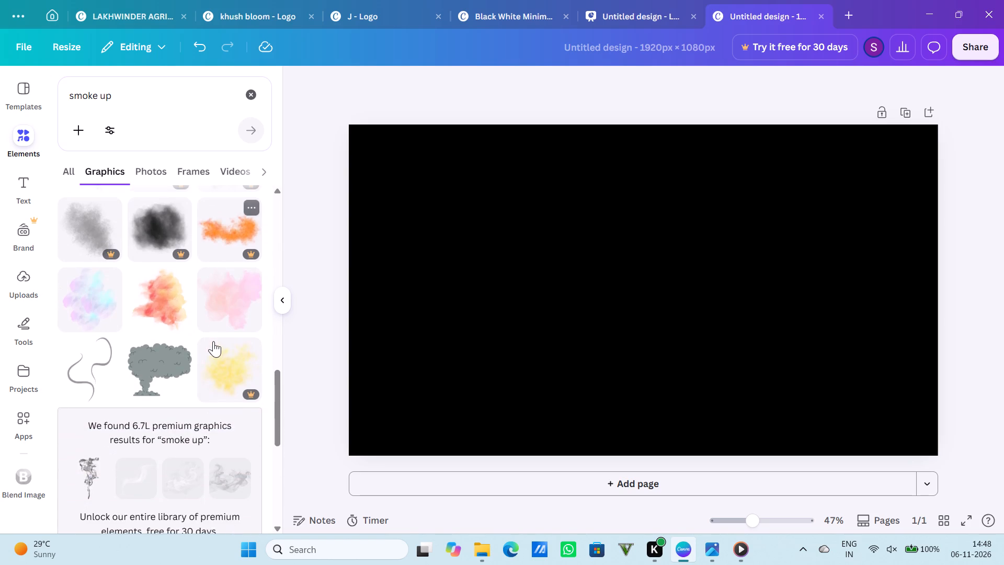
scroll(206, 366, "down", 4)
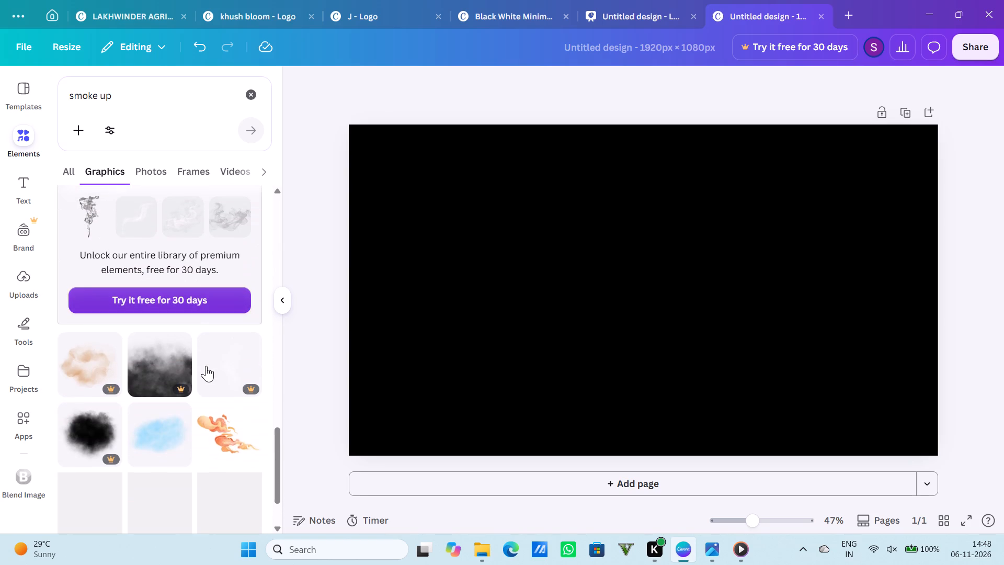
scroll(206, 366, "down", 5)
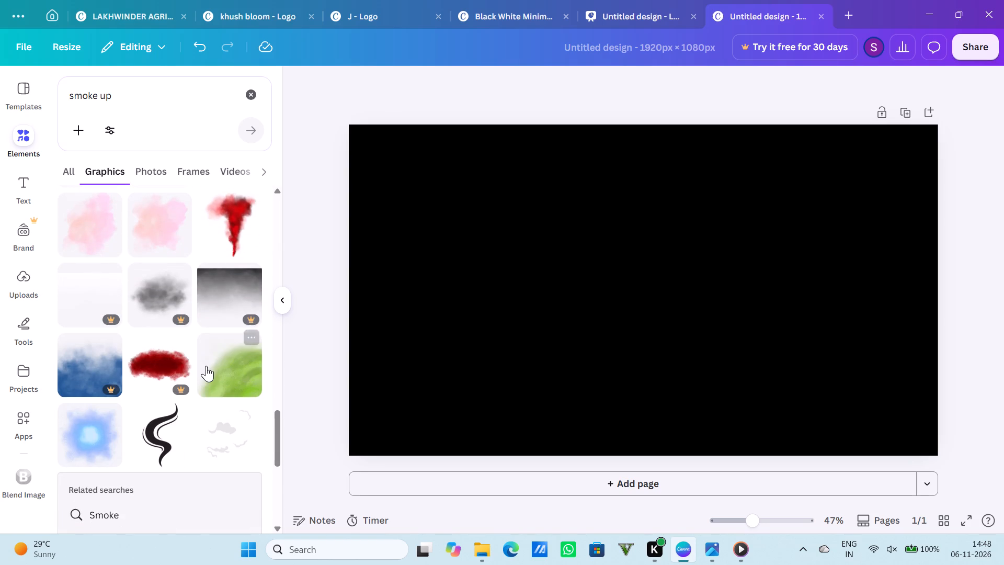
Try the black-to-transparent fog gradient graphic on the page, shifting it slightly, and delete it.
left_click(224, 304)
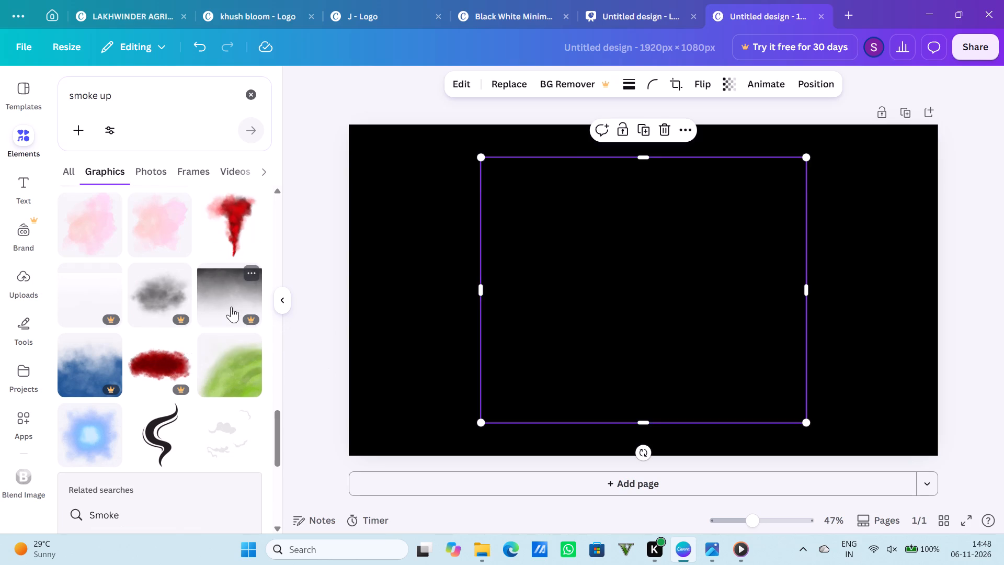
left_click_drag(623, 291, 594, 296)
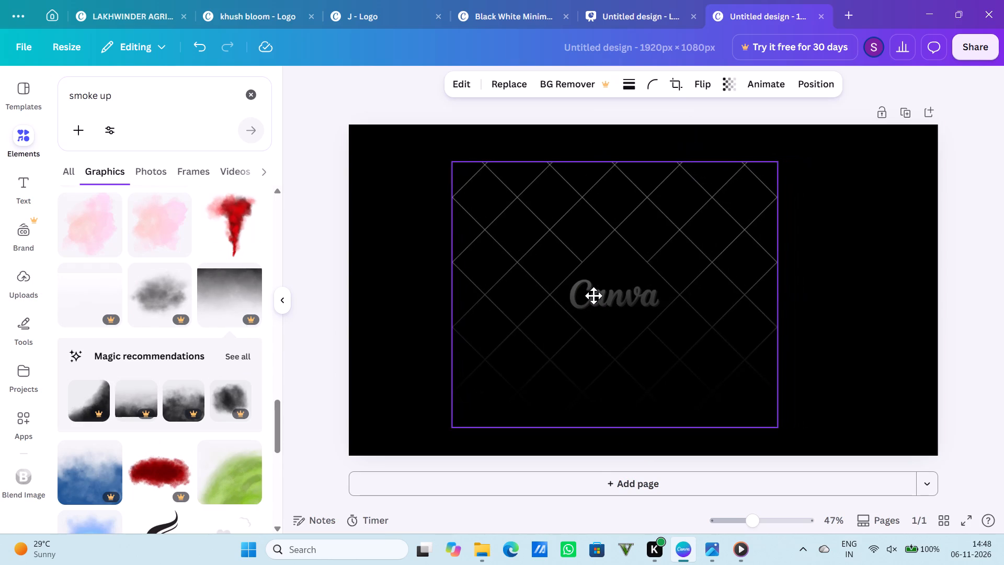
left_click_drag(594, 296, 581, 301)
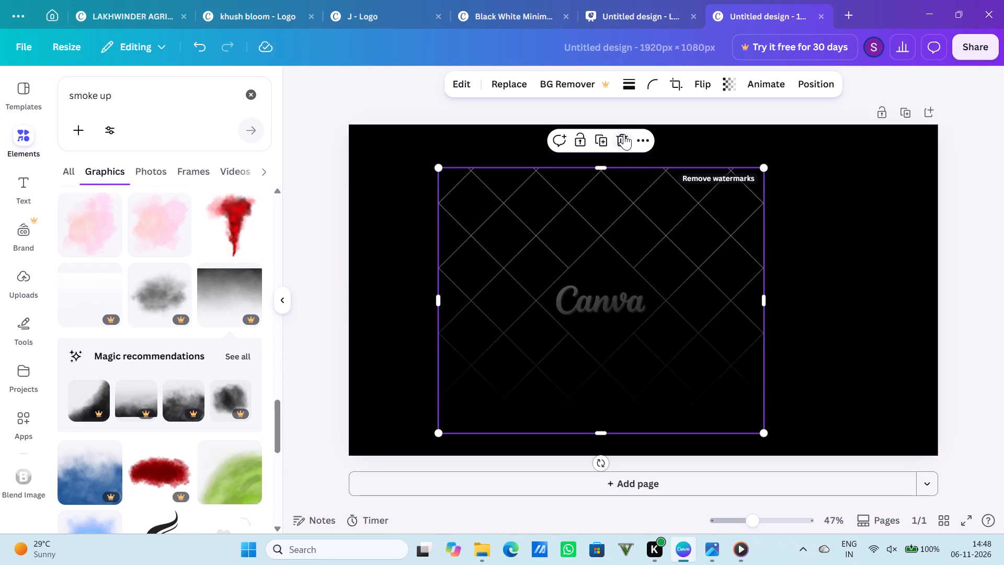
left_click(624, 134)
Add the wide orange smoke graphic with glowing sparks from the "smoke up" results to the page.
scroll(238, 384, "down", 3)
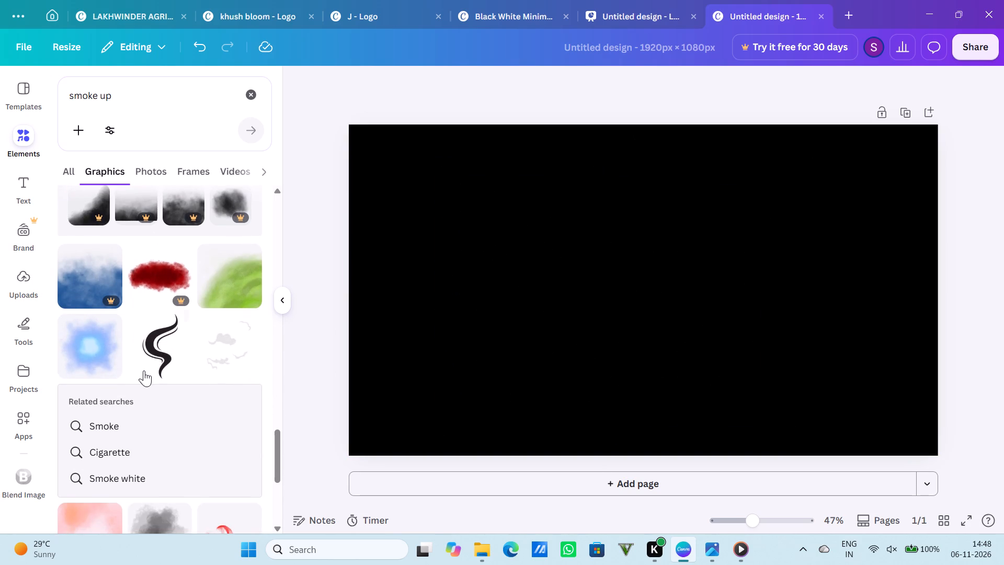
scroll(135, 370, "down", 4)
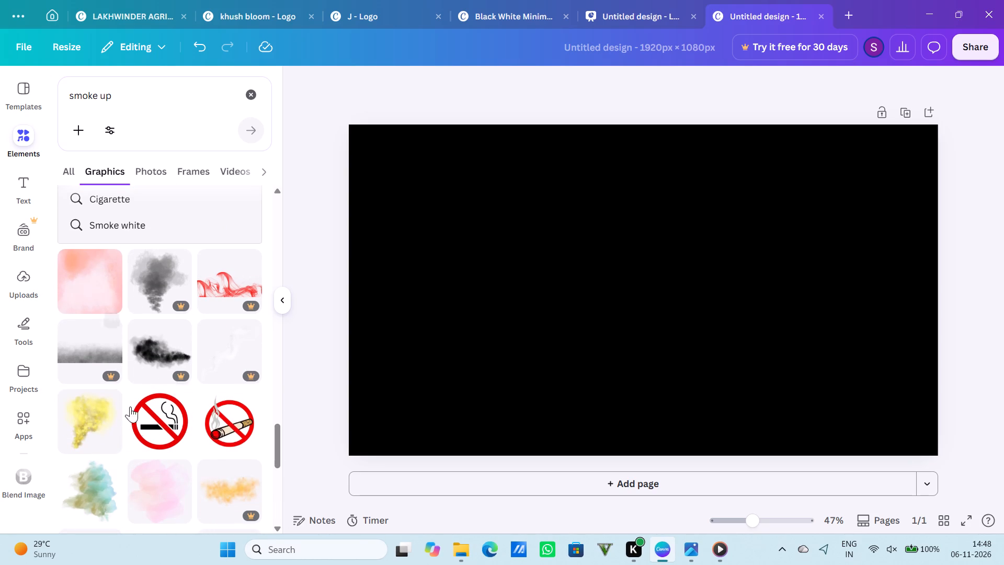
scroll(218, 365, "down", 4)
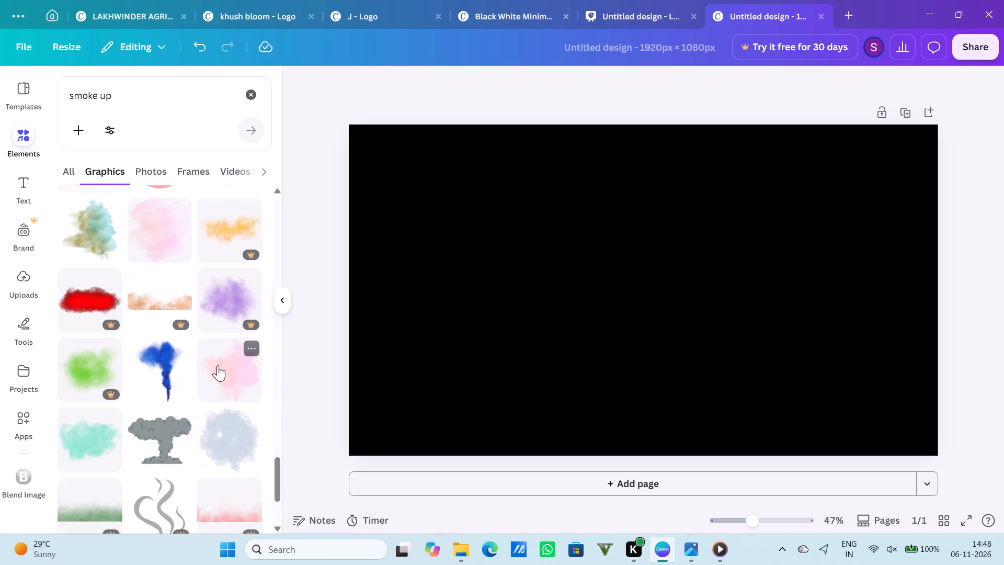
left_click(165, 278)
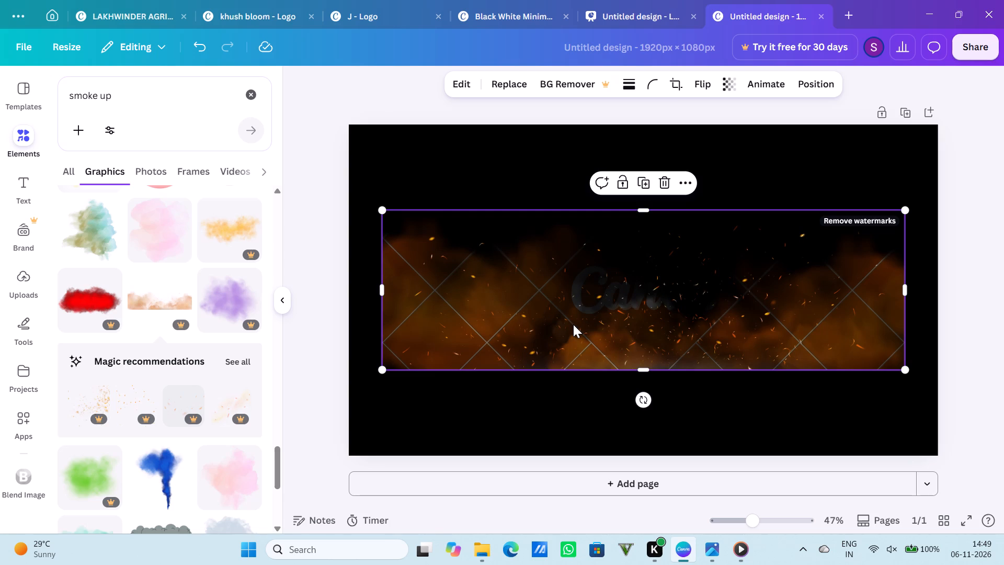
Search the elements for "black grey gradient" and show all matching graphics.
left_click(247, 100)
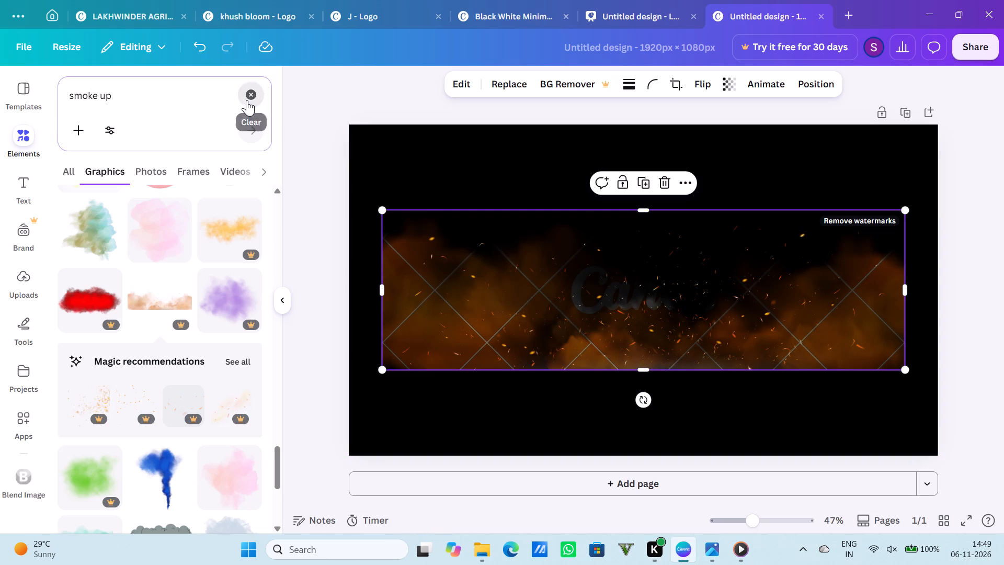
type("blac")
type("k grey")
key("space")
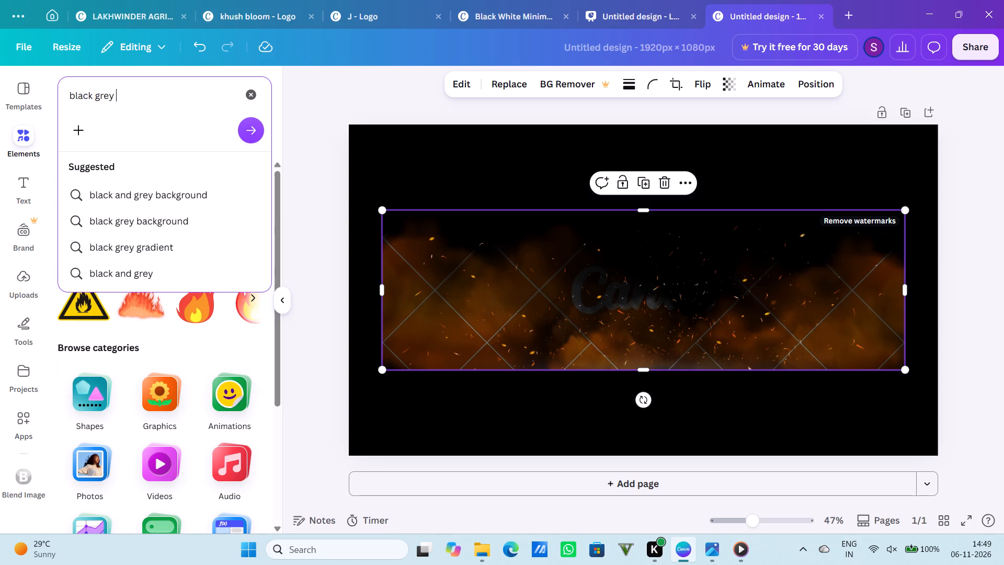
type("gradu")
key("BackSpace")
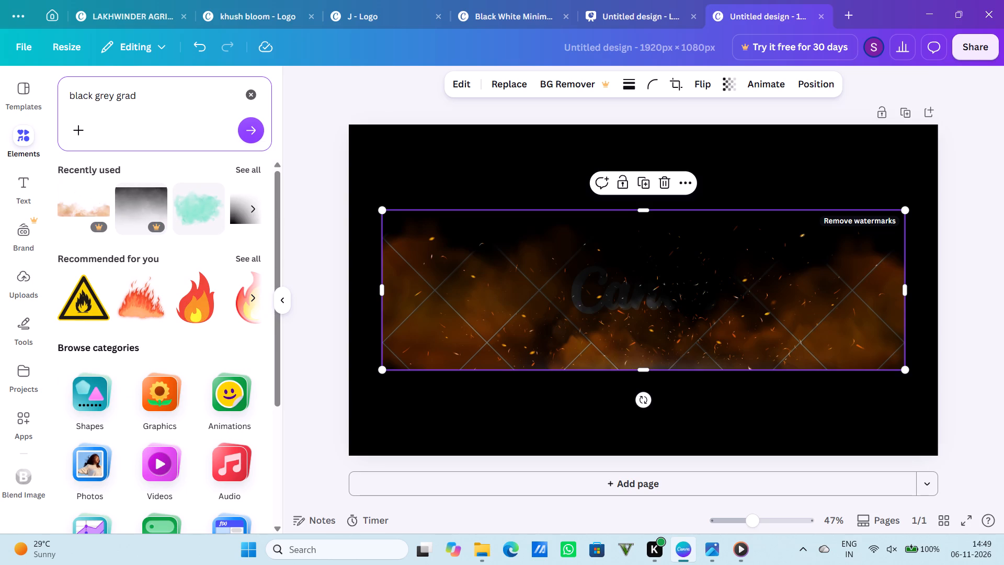
type("ieb")
key("BackSpace")
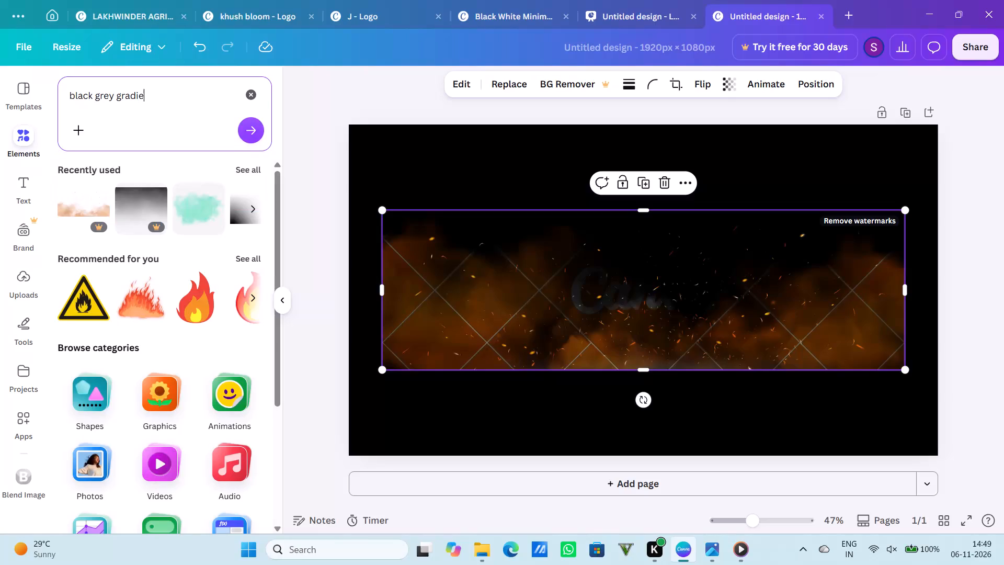
type("nt")
key("Return")
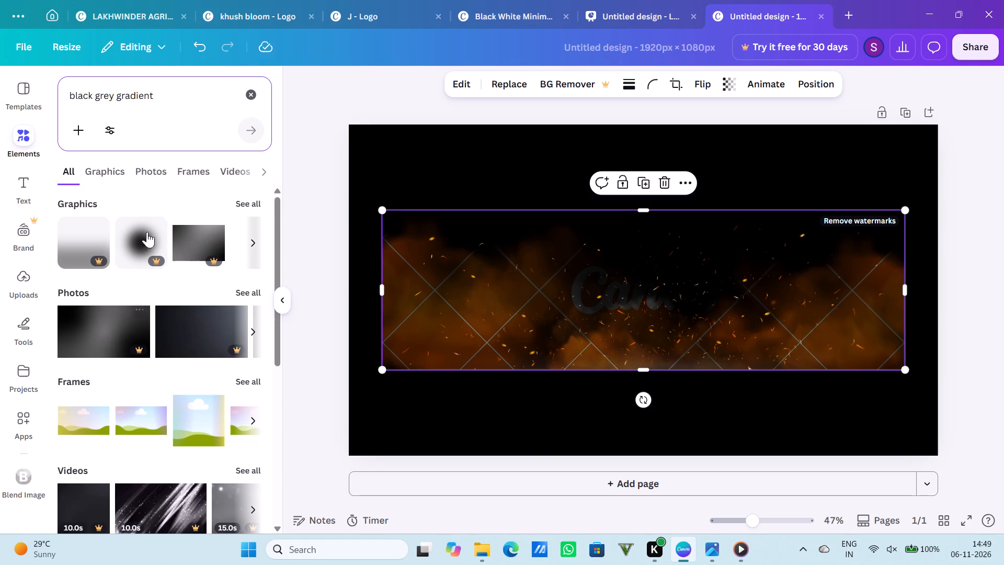
left_click(254, 207)
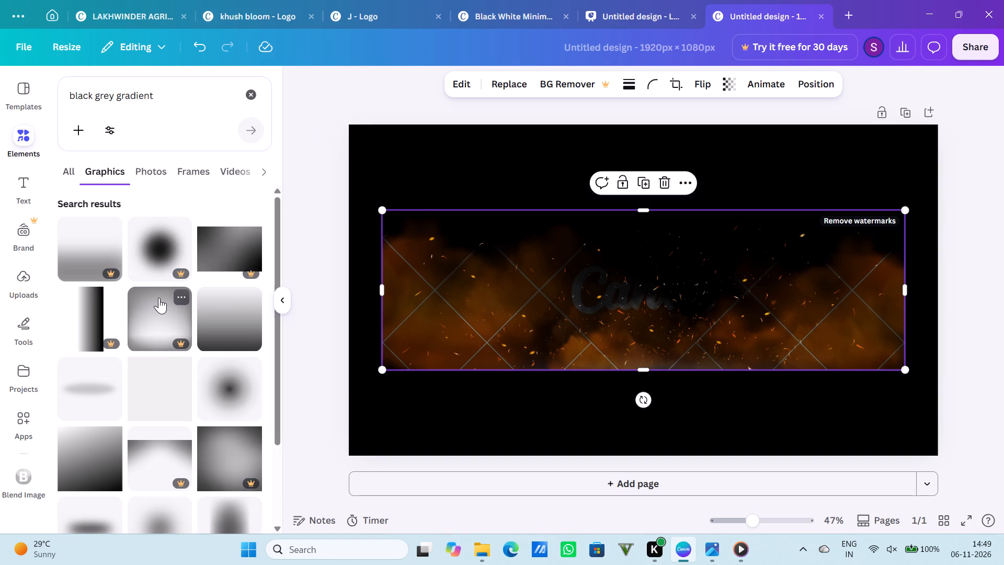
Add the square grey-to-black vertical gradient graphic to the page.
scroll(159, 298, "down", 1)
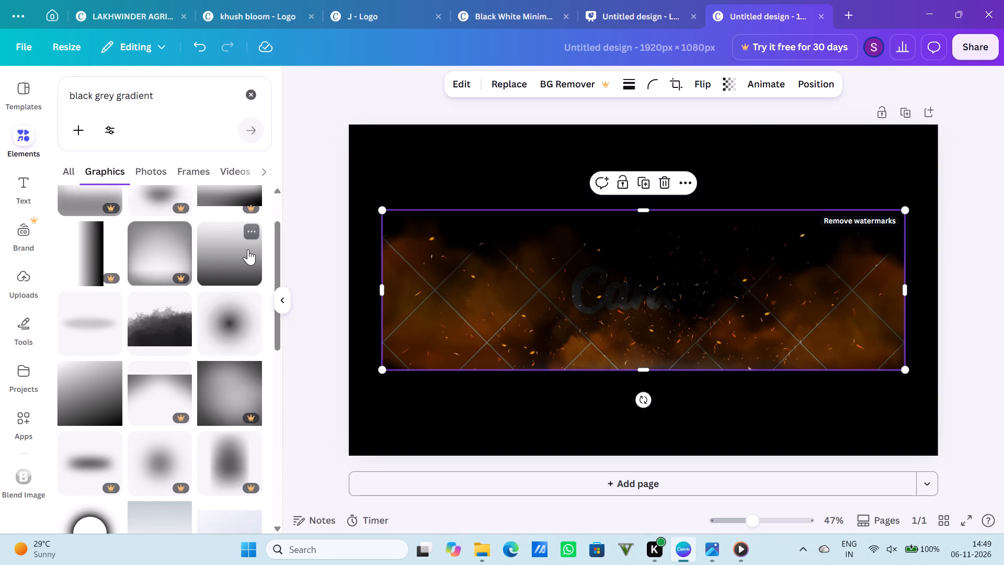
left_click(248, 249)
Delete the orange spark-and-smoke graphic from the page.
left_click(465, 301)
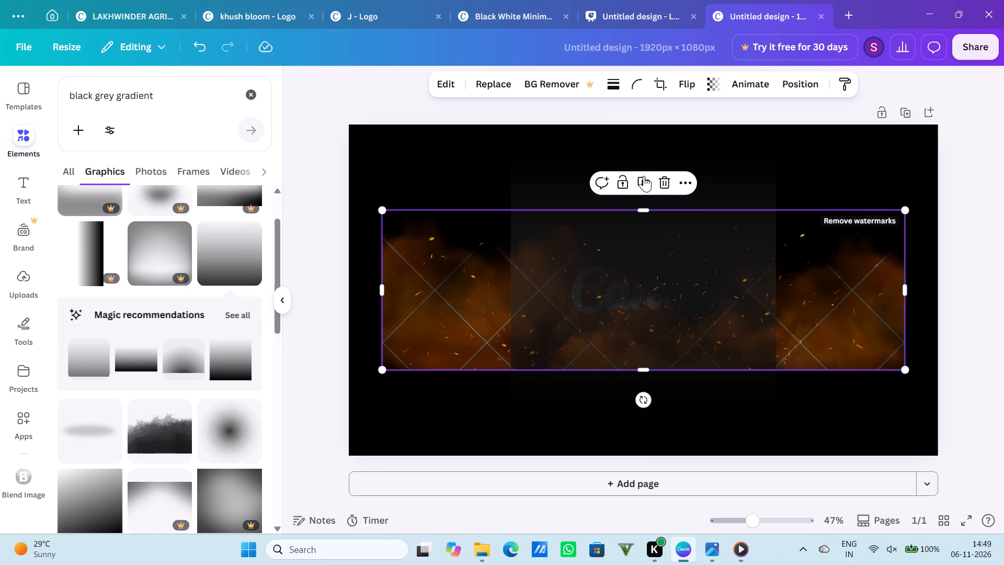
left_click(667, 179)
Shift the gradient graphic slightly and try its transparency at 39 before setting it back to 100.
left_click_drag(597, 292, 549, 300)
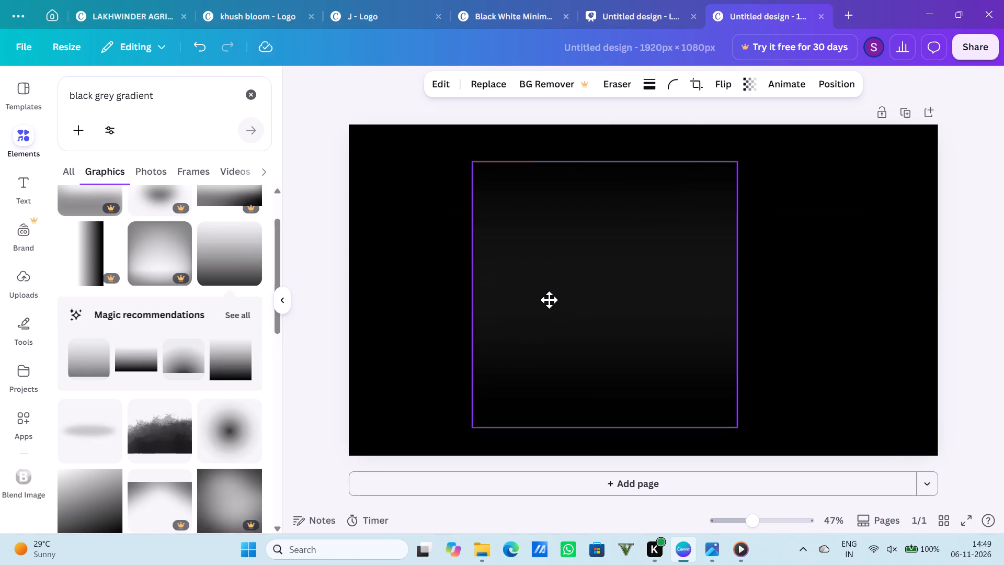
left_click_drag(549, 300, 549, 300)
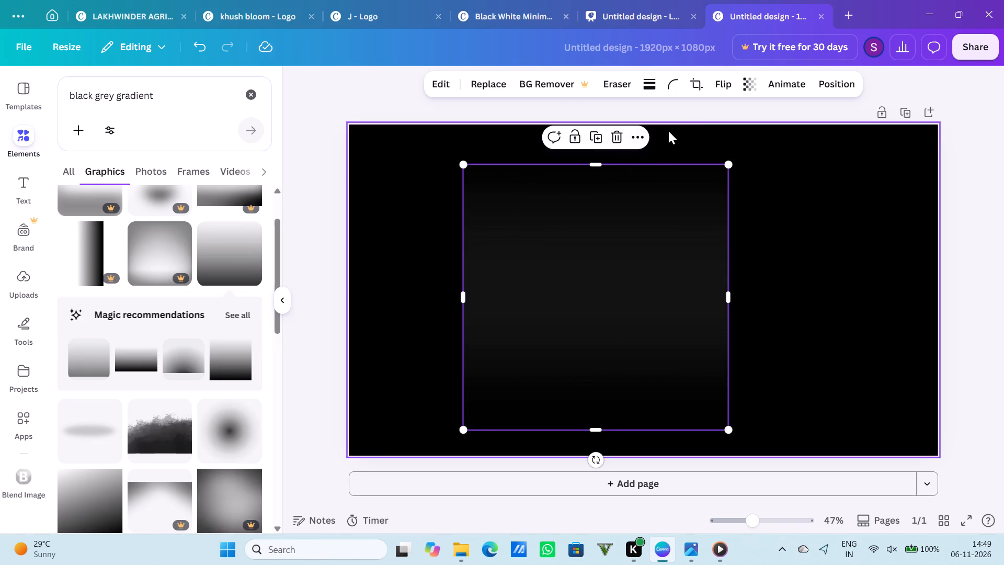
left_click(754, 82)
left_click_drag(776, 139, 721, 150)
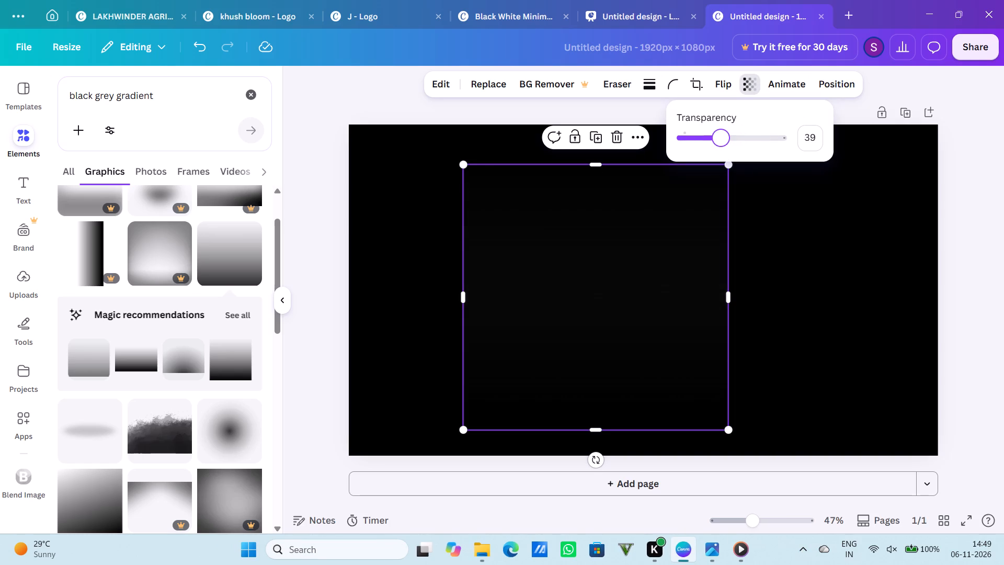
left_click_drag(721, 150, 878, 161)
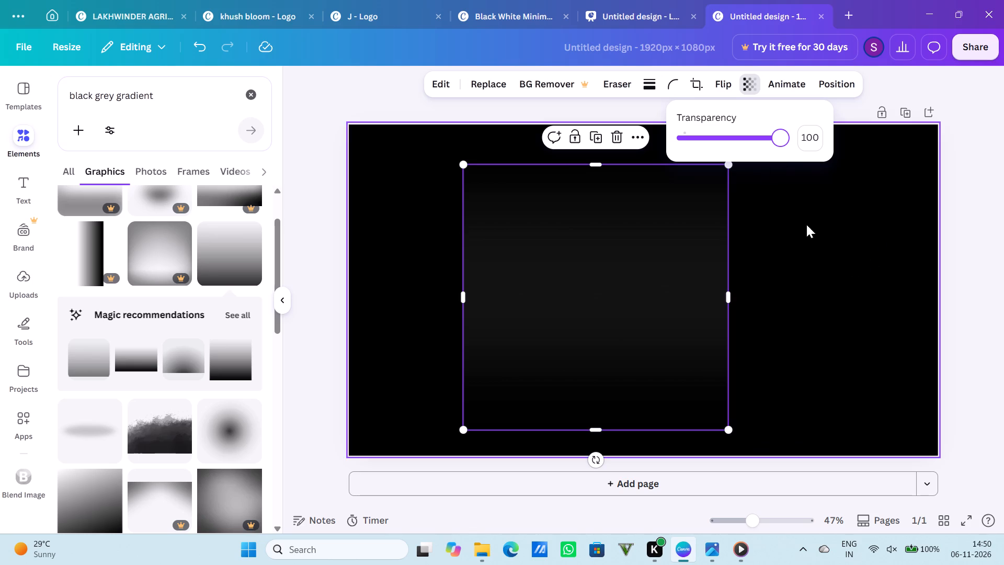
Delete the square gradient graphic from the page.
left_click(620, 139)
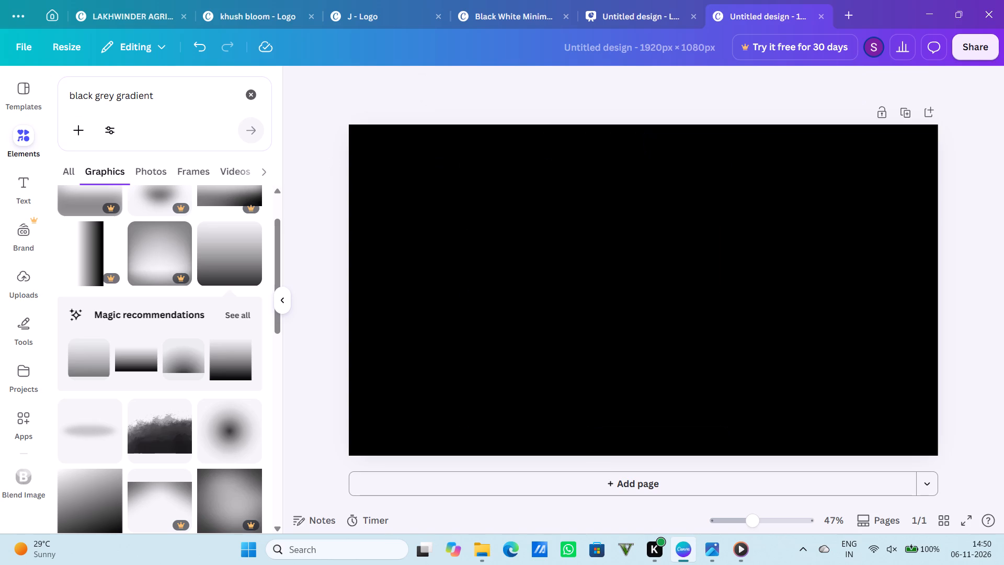
Search the elements for "smoke overlay" and show all matching graphics.
left_click(251, 98)
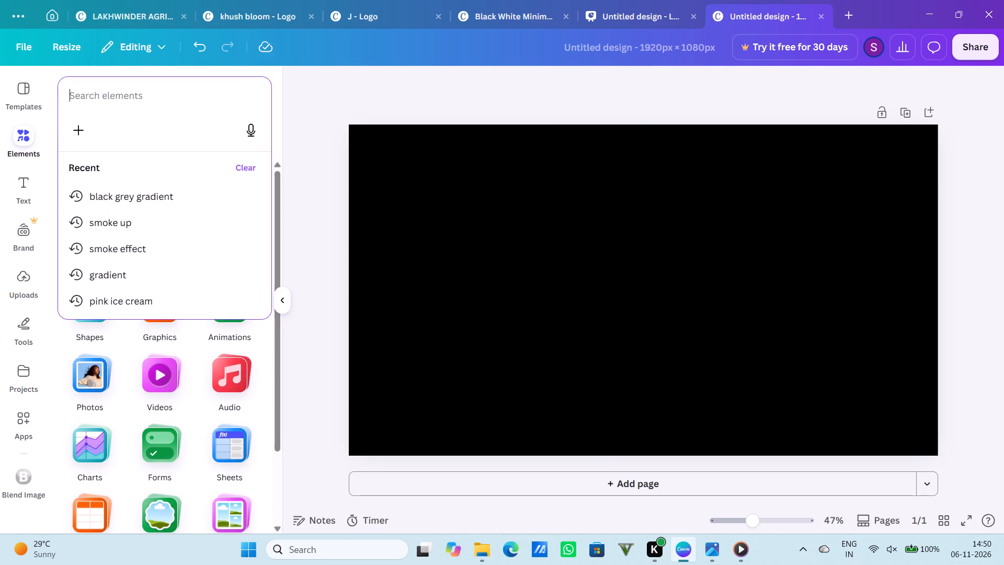
type("smoke overk")
key("BackSpace")
type("lay")
key("Return")
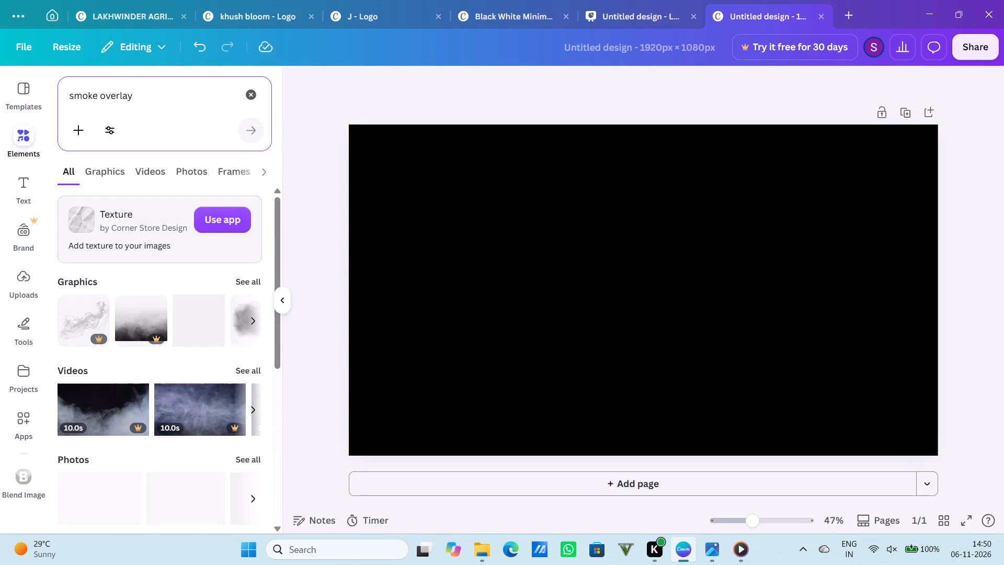
scroll(132, 392, "down", 2)
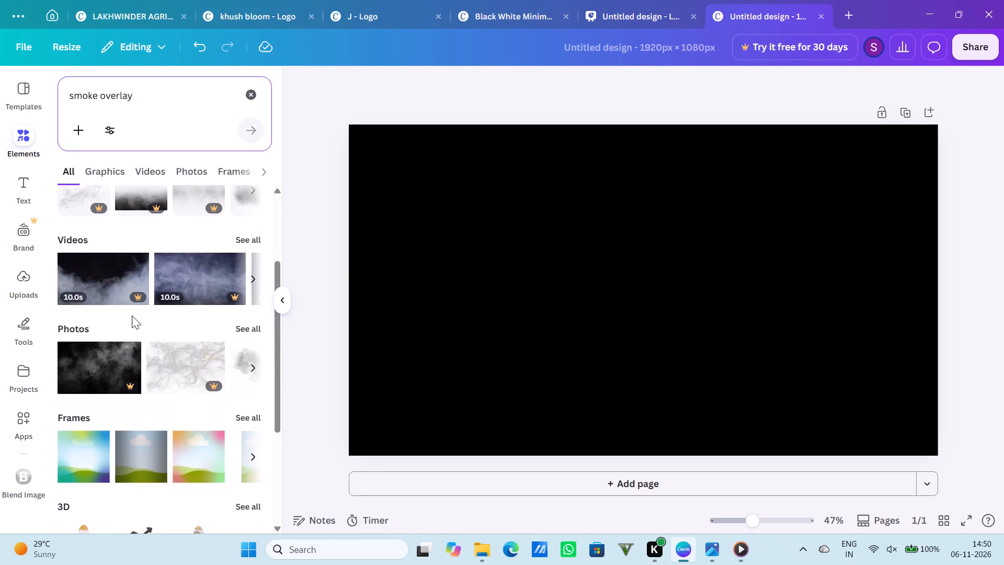
scroll(157, 290, "up", 3)
left_click(252, 278)
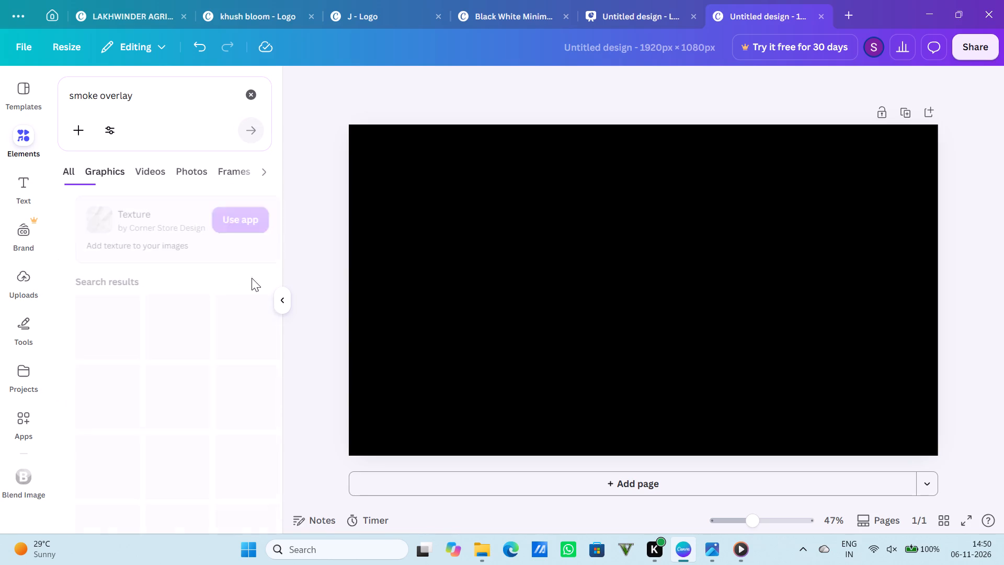
Add the black smoke graphic with a dense lower edge from the "smoke overlay" graphics to the page.
scroll(179, 356, "down", 2)
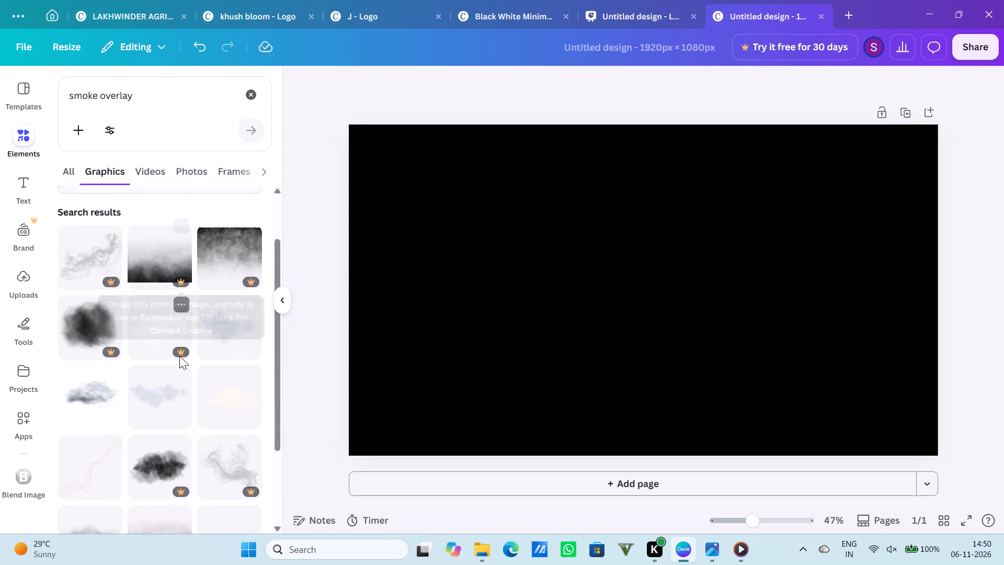
scroll(179, 356, "down", 4)
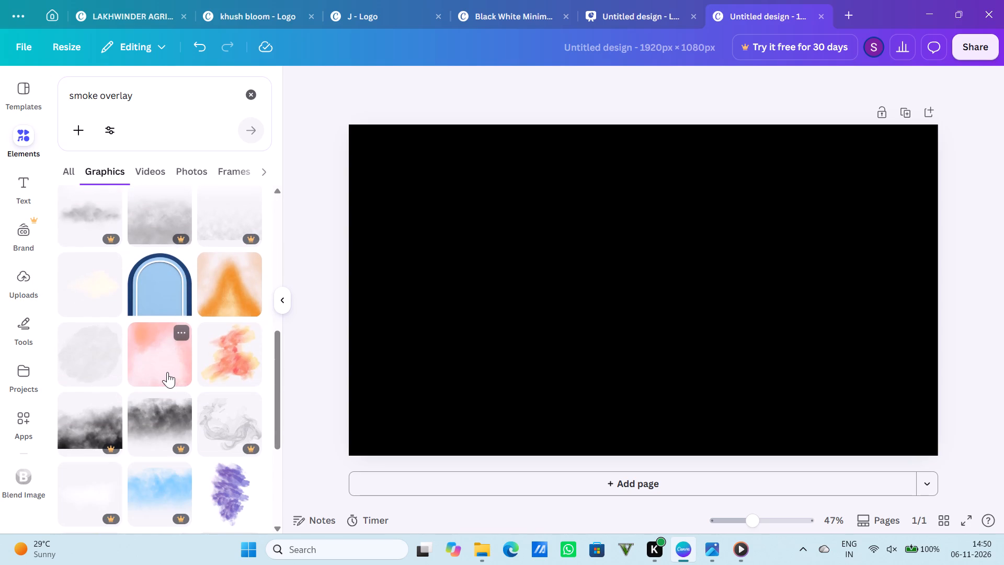
scroll(179, 381, "down", 1)
scroll(179, 381, "up", 4)
scroll(179, 381, "down", 4)
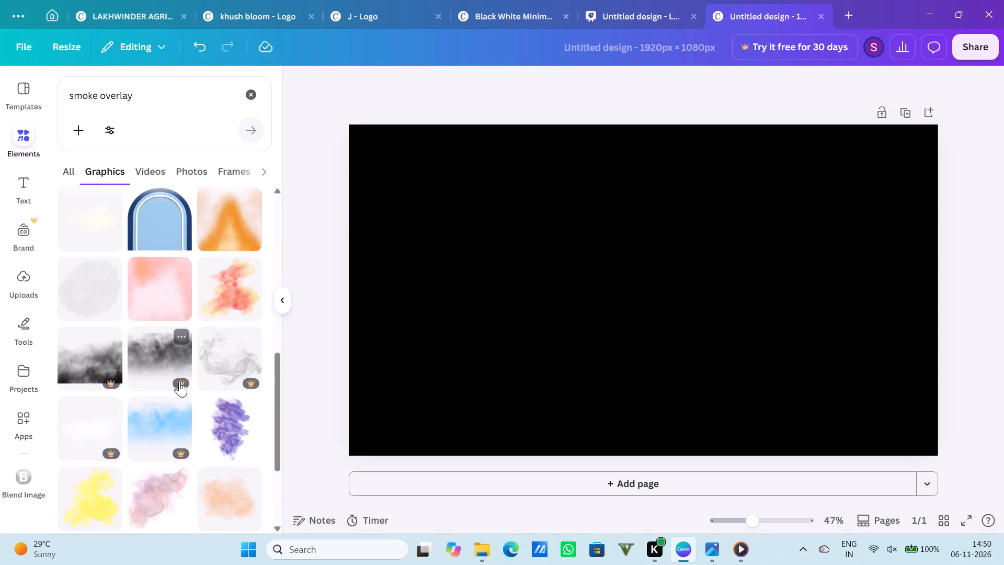
left_click(94, 349)
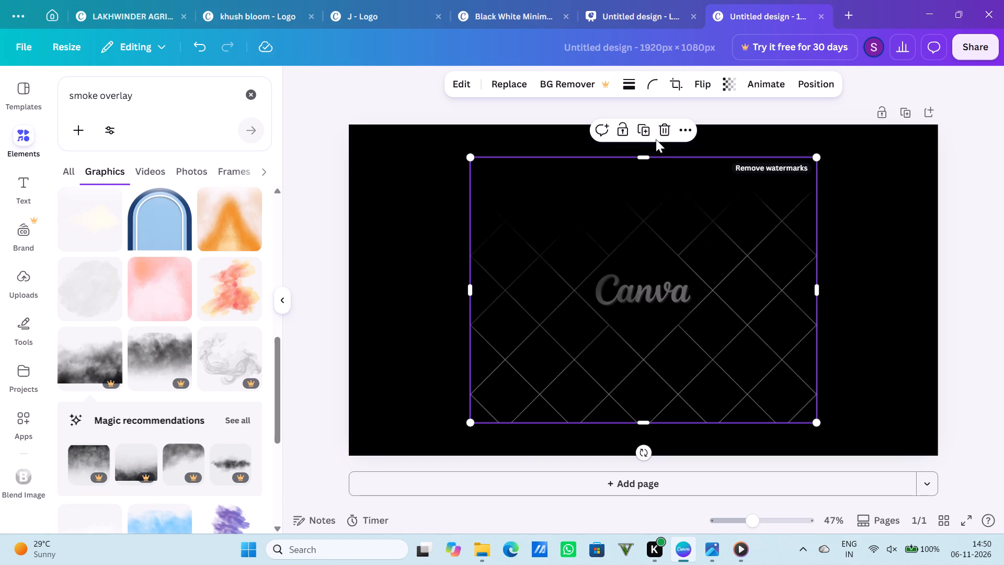
Delete the black smoke graphic from the page.
left_click(666, 128)
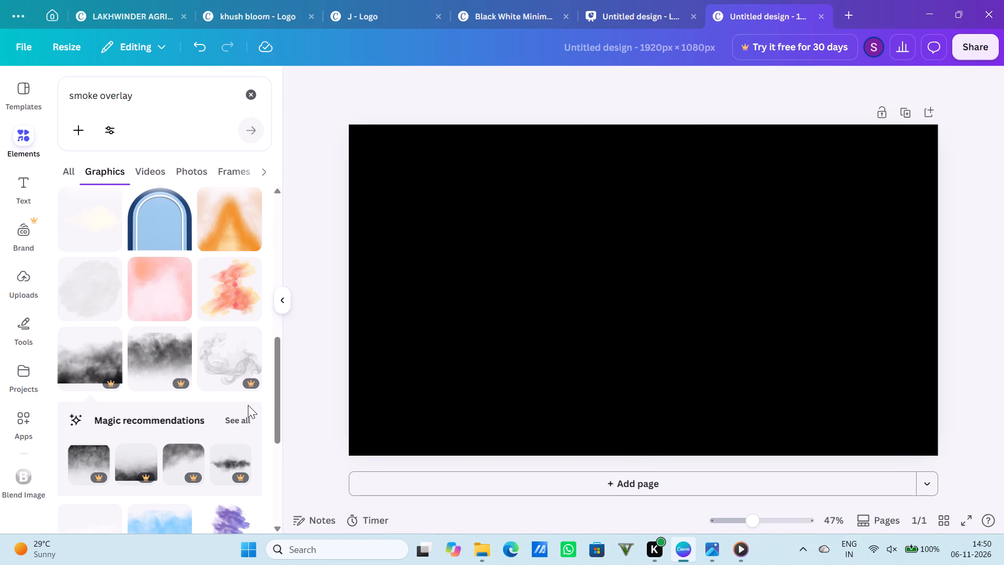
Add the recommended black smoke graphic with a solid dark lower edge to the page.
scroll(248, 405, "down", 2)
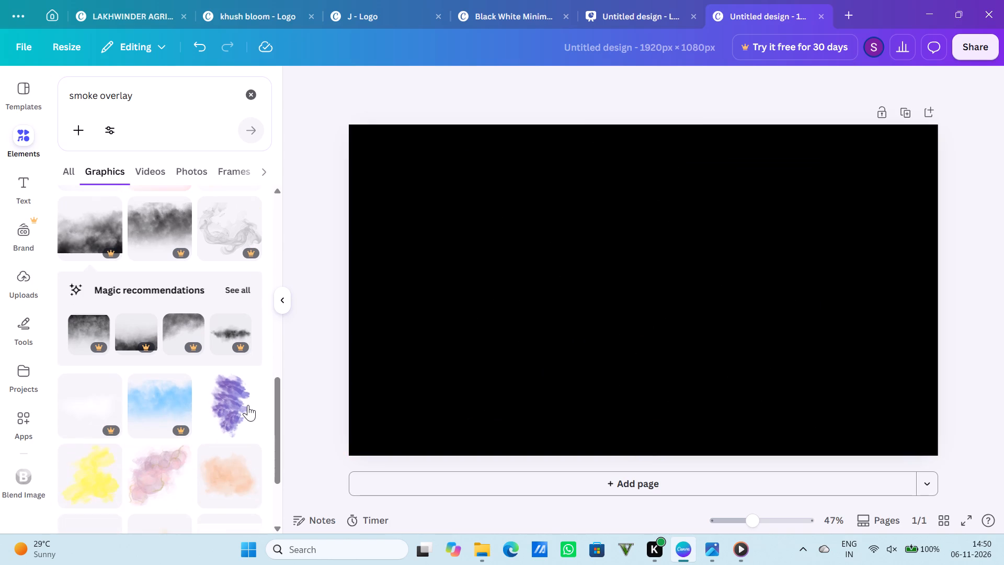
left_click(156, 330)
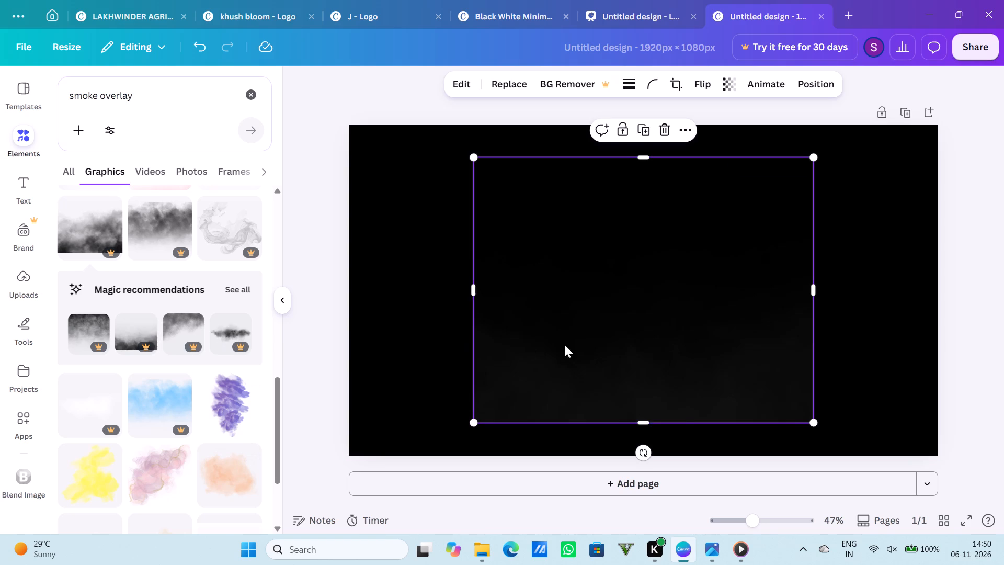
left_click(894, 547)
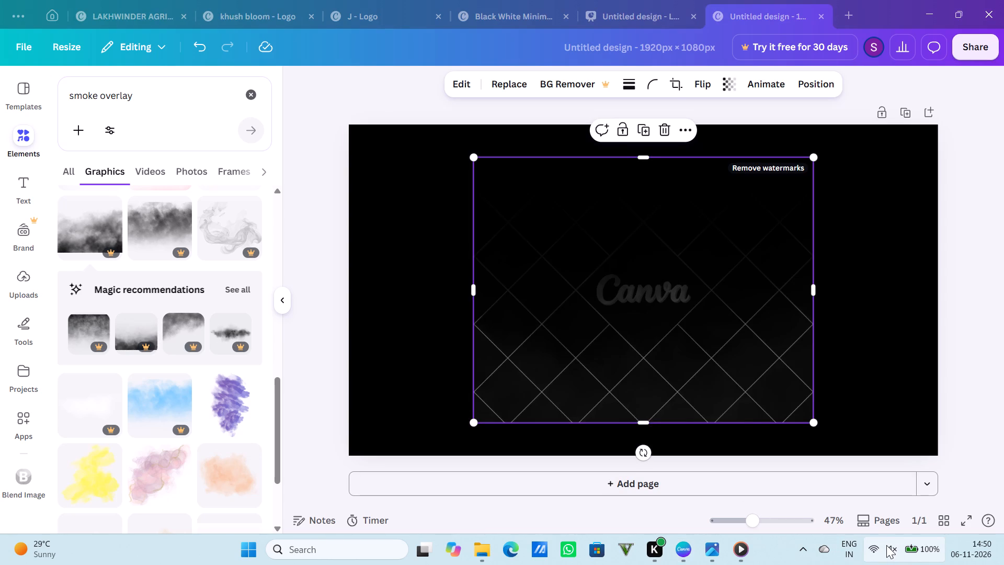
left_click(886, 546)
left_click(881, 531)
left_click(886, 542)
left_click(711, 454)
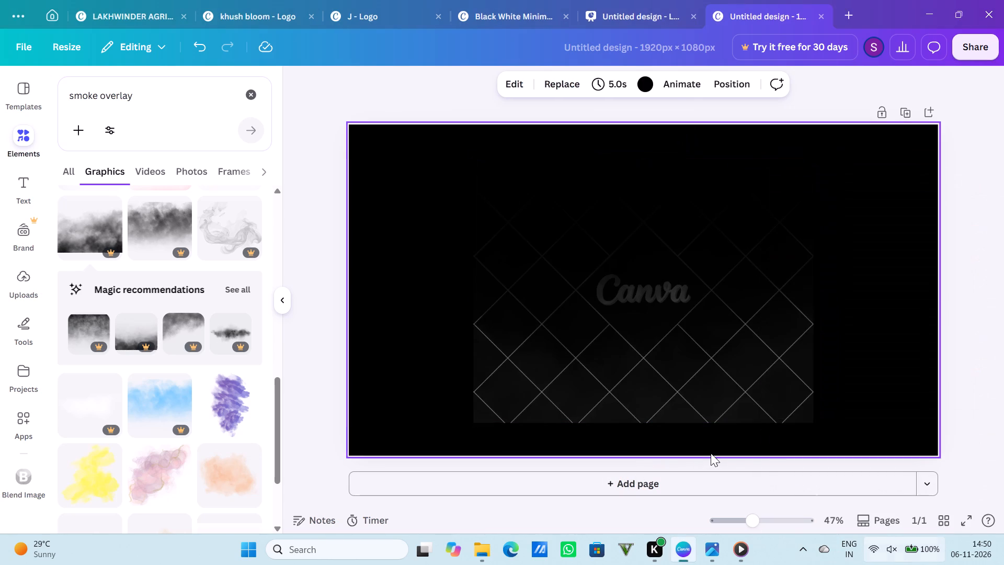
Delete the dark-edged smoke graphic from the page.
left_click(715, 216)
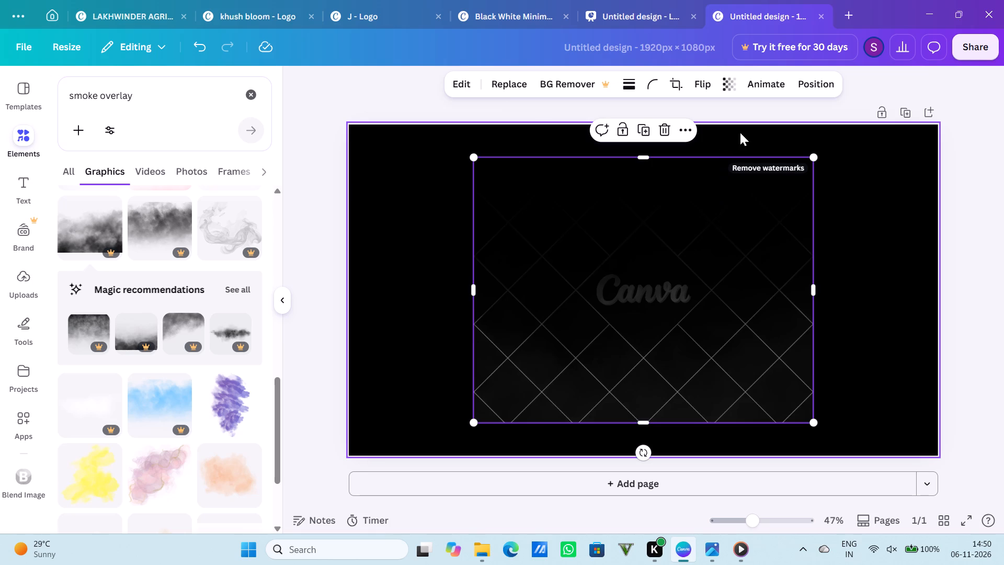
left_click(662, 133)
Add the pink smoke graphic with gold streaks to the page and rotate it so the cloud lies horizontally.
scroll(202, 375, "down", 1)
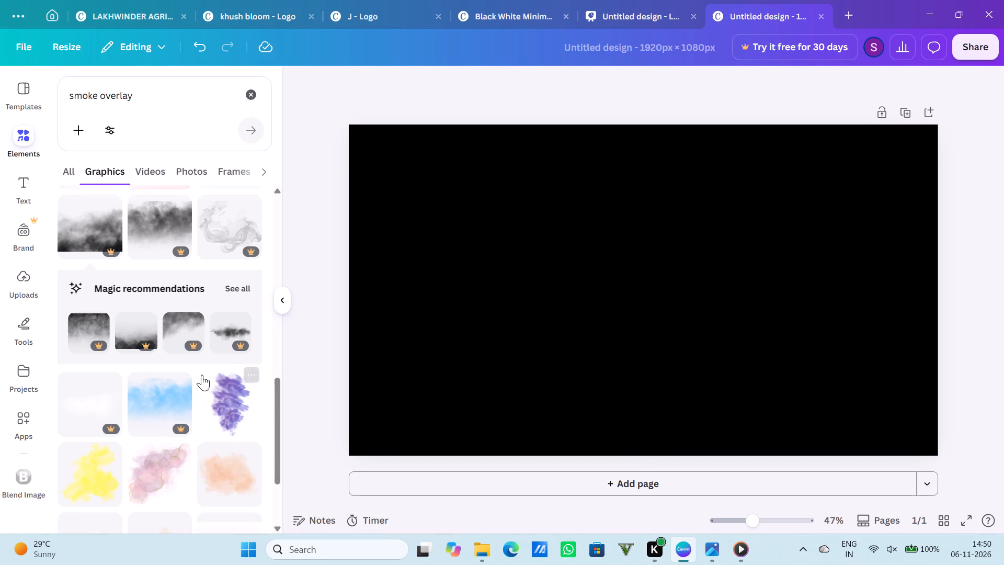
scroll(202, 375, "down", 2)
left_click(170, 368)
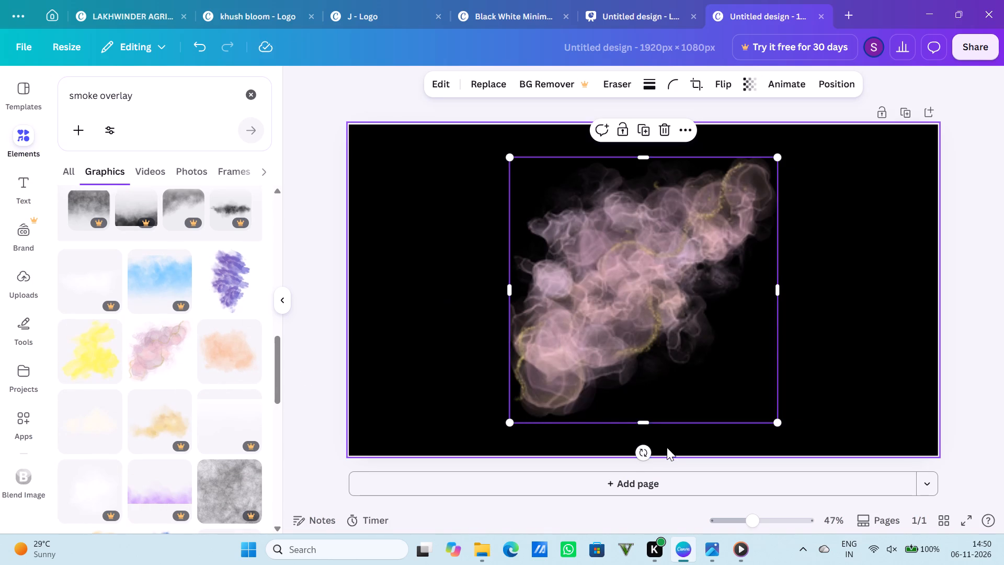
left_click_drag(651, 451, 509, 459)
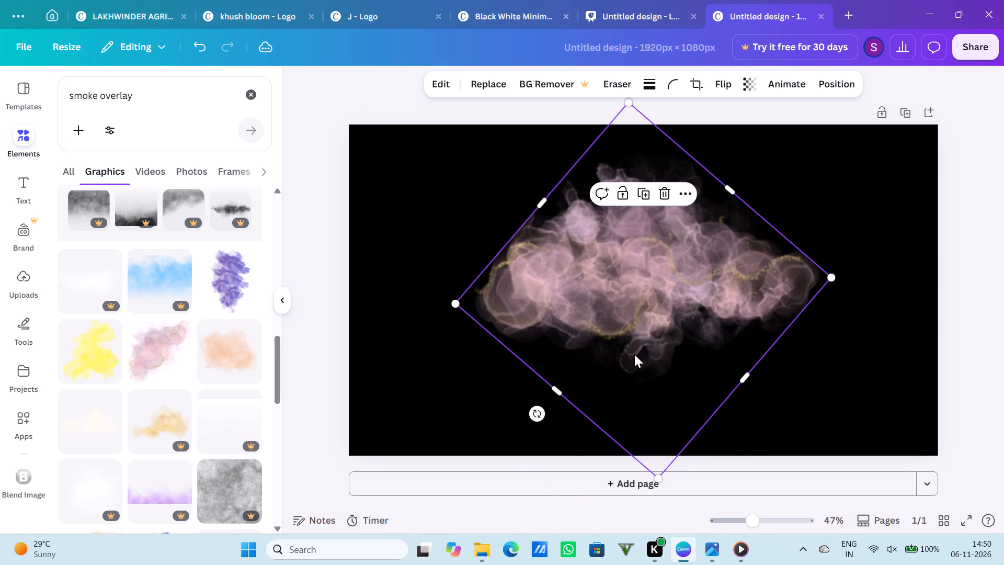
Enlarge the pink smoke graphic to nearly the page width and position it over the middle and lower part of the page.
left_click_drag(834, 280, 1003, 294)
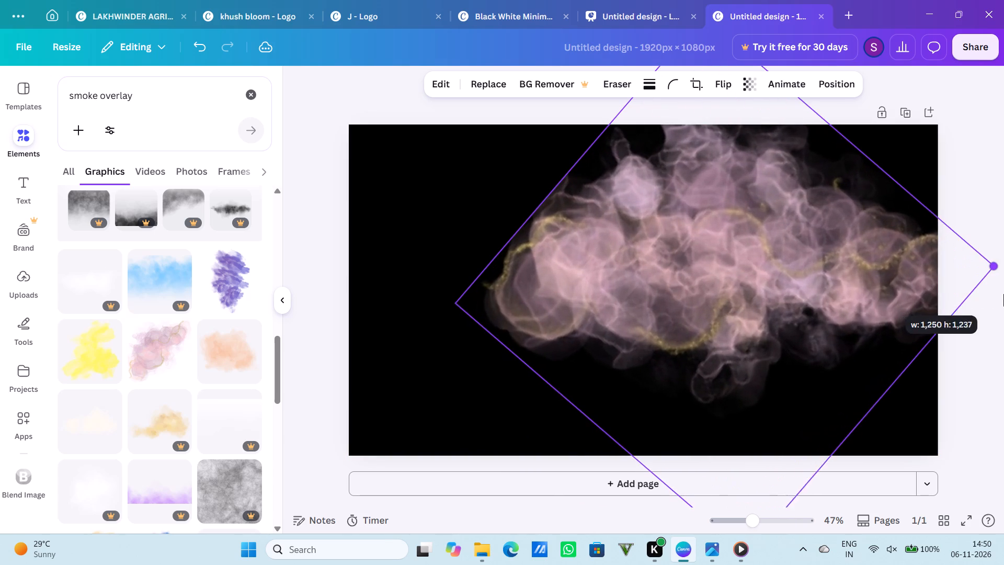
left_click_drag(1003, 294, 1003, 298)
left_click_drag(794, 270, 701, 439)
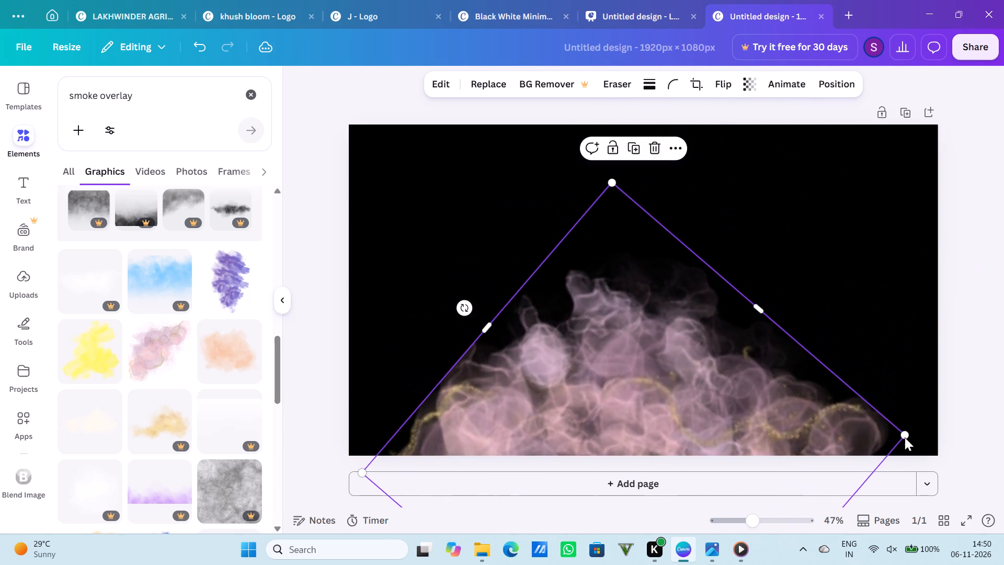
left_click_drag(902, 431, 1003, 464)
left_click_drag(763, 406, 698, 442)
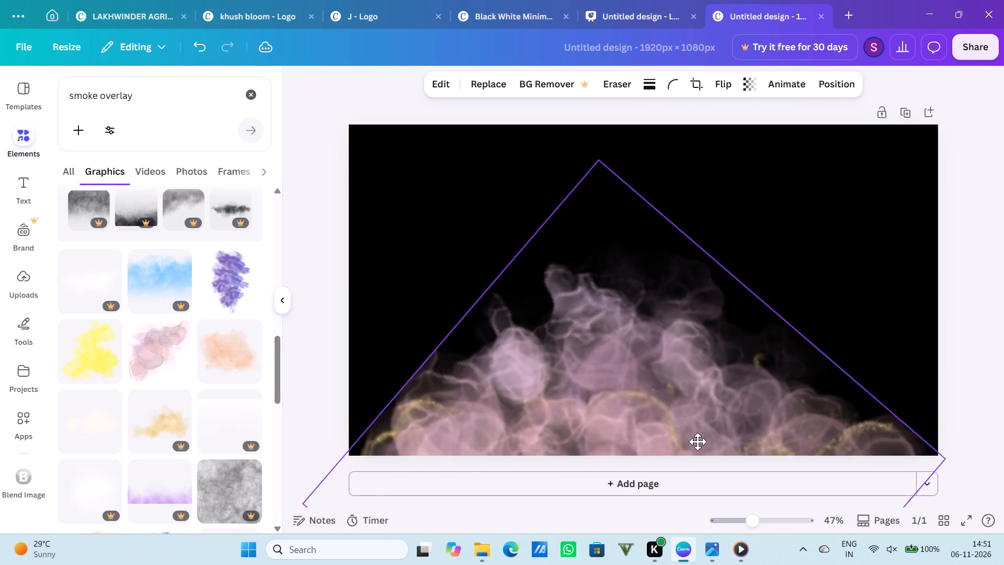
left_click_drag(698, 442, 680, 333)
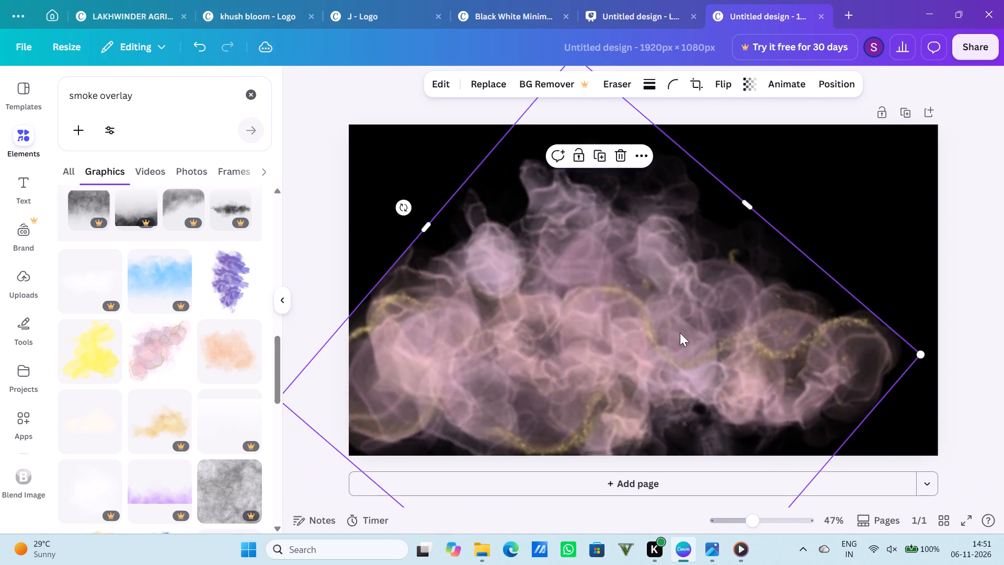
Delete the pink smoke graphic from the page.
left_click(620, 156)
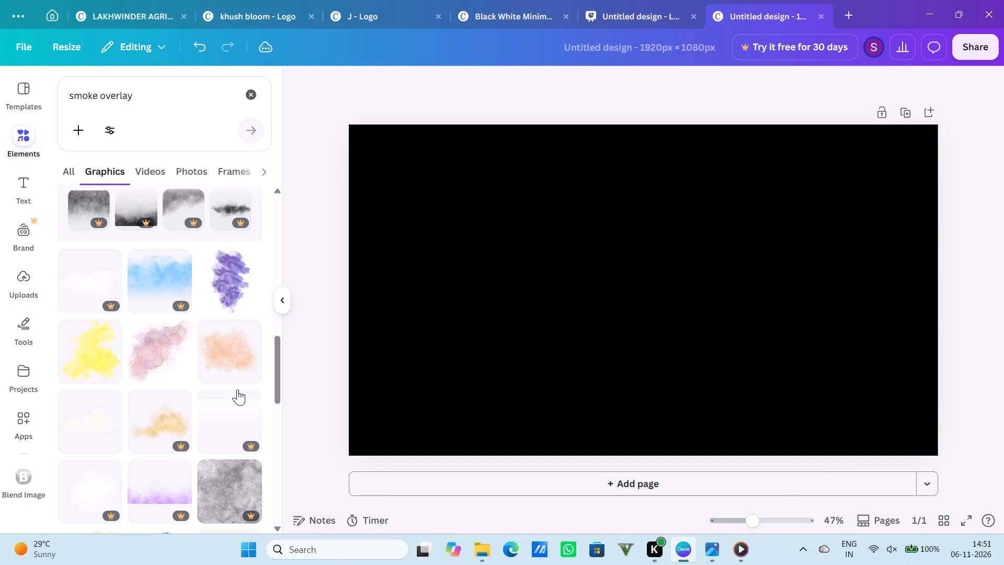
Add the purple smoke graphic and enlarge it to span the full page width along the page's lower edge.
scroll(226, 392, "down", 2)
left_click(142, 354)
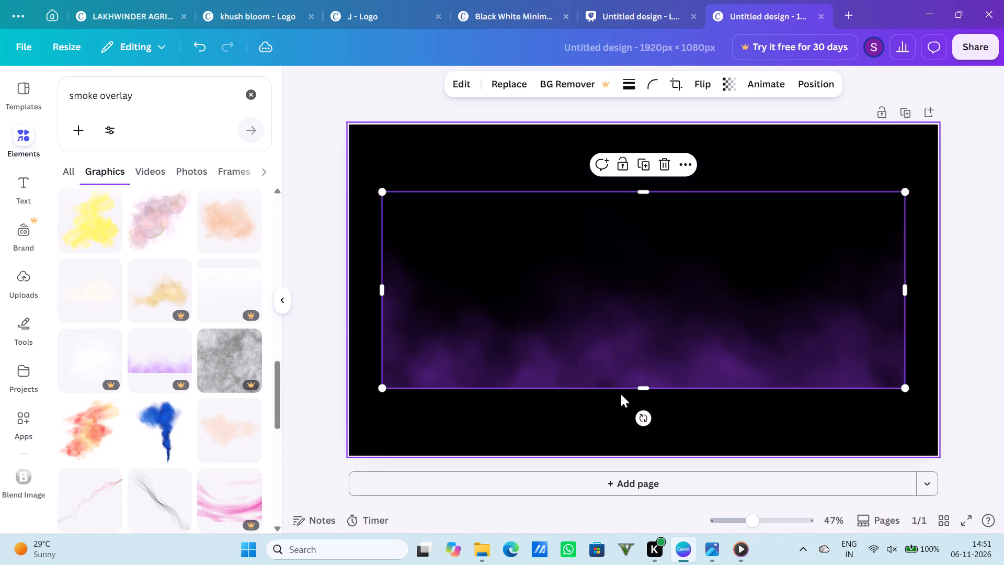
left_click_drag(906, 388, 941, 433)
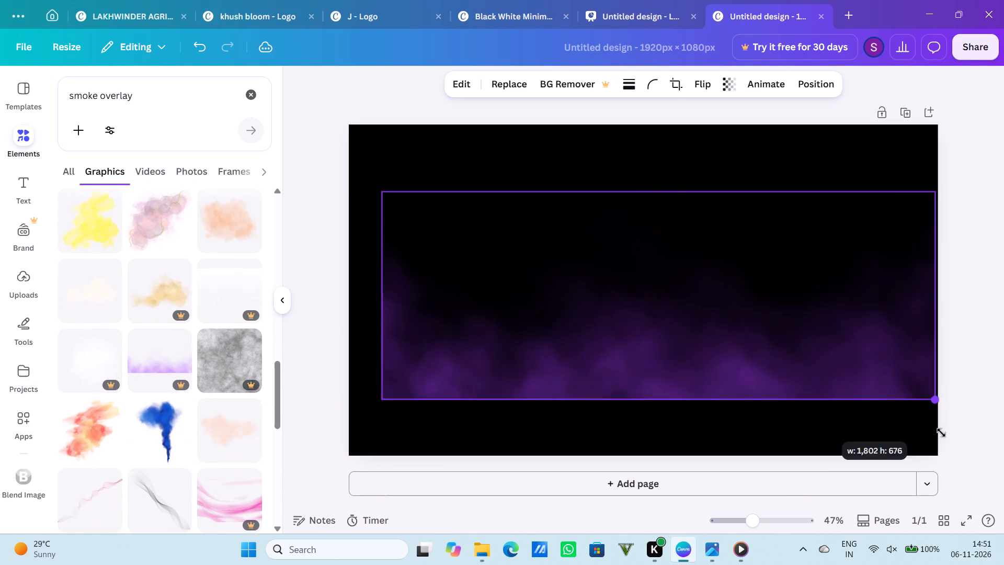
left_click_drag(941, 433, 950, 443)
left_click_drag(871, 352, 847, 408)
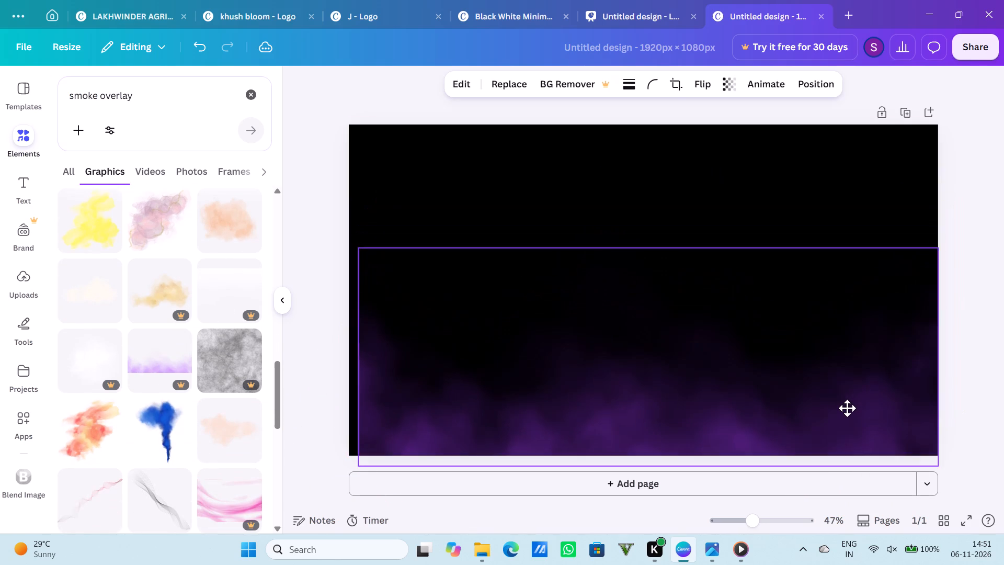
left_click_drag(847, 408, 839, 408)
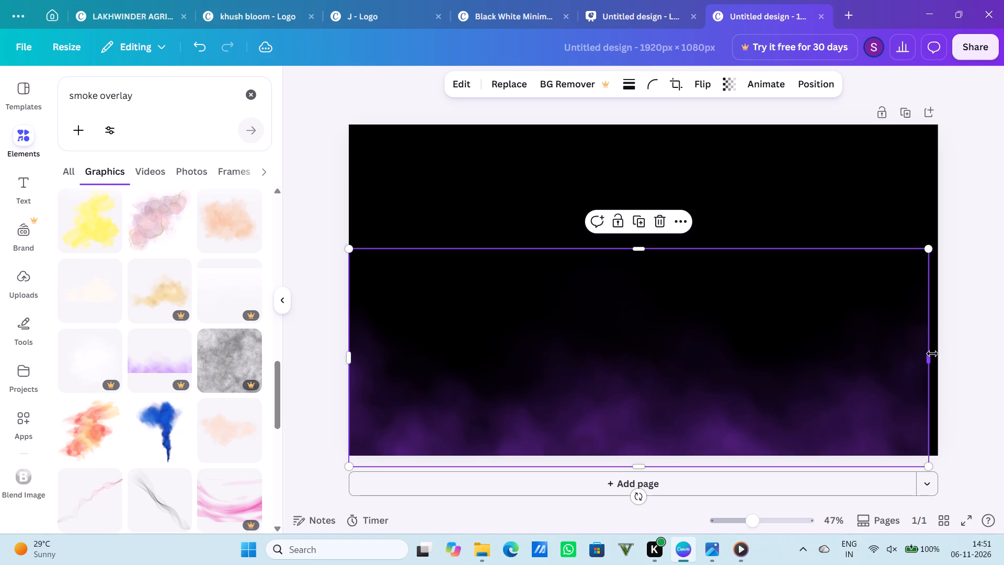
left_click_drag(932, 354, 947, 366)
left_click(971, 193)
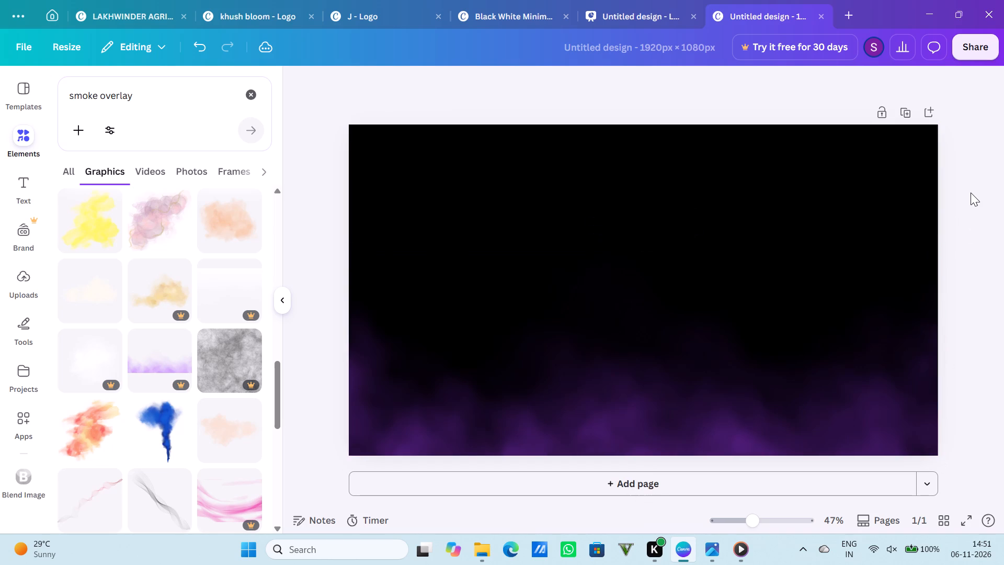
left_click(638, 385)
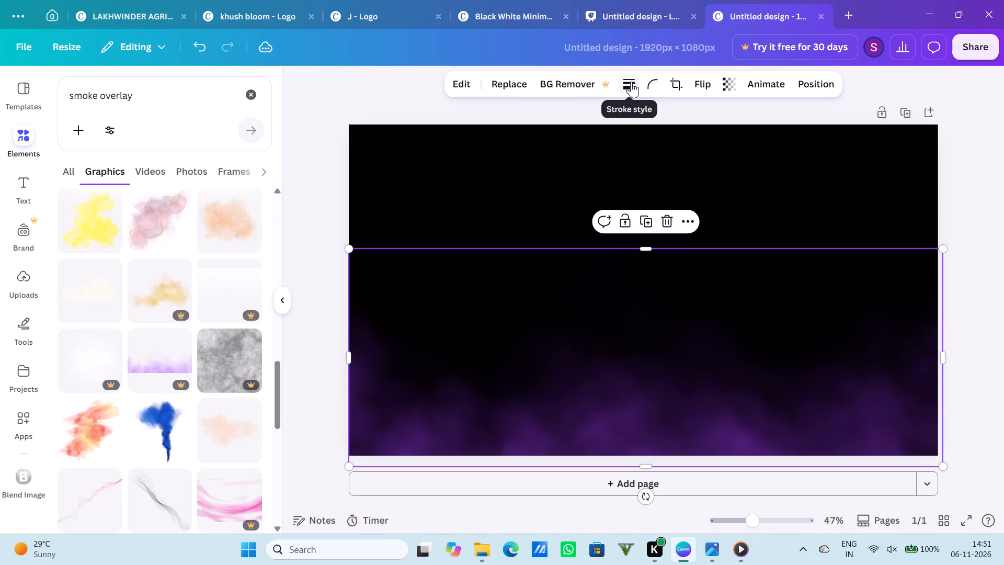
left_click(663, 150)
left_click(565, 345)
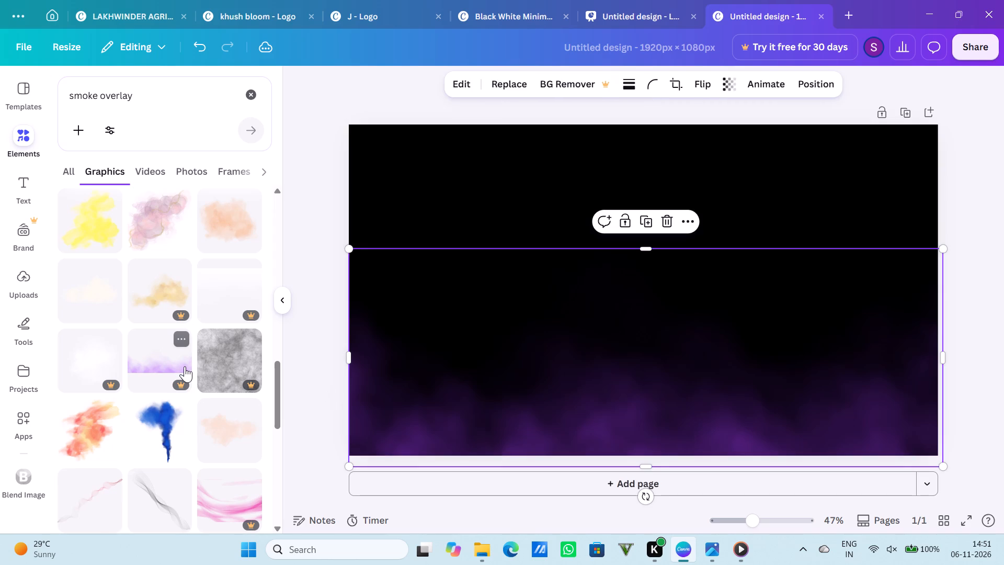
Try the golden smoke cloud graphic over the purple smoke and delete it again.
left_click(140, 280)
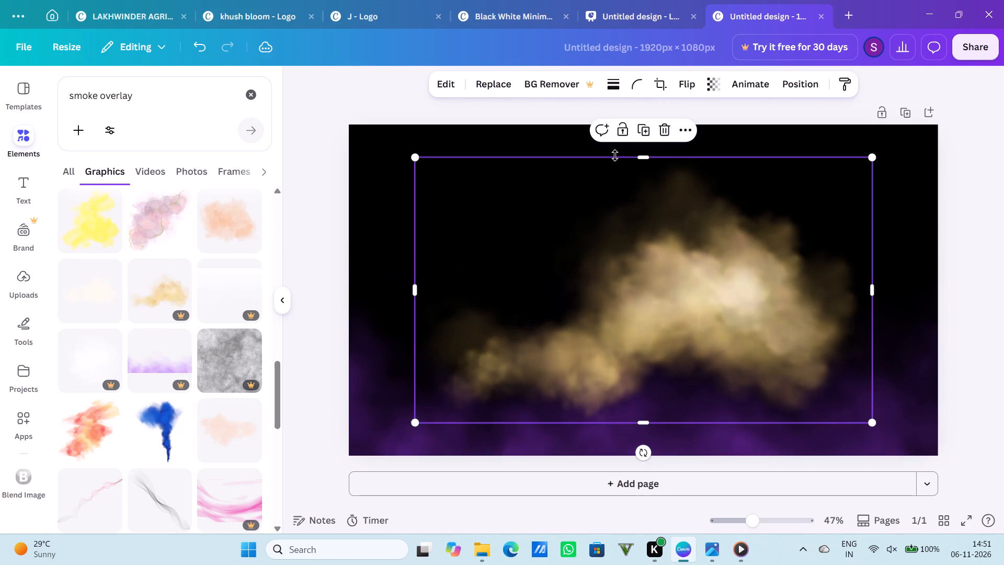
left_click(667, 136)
Open the design's download settings and check the file type option.
left_click(976, 43)
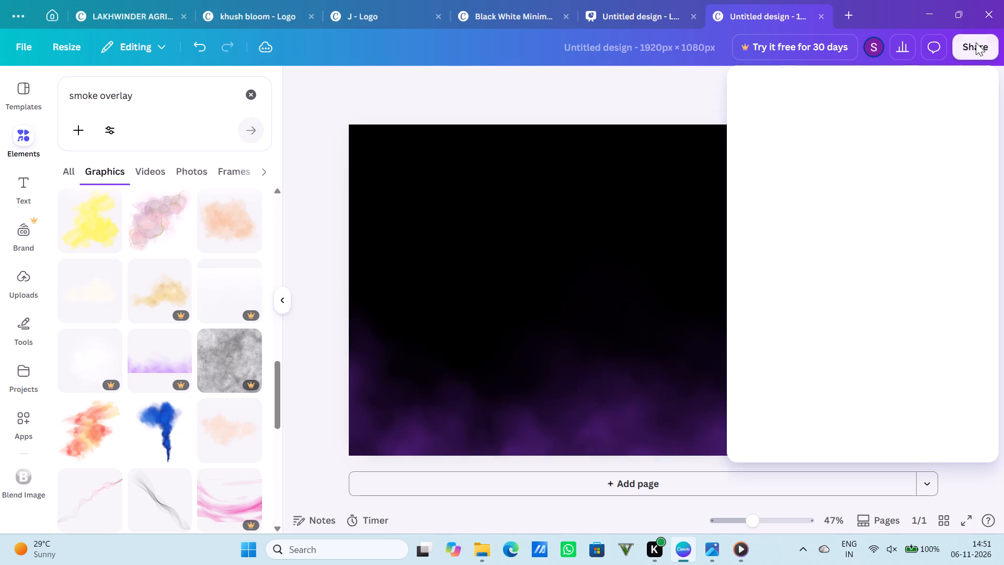
left_click(775, 316)
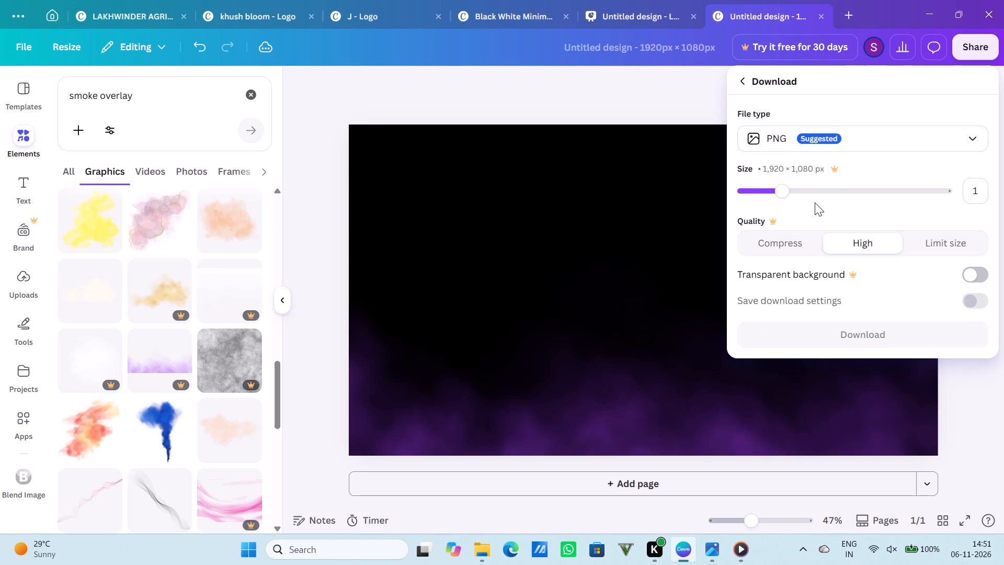
left_click(865, 146)
left_click(865, 146)
Check the design's save status.
left_click(261, 49)
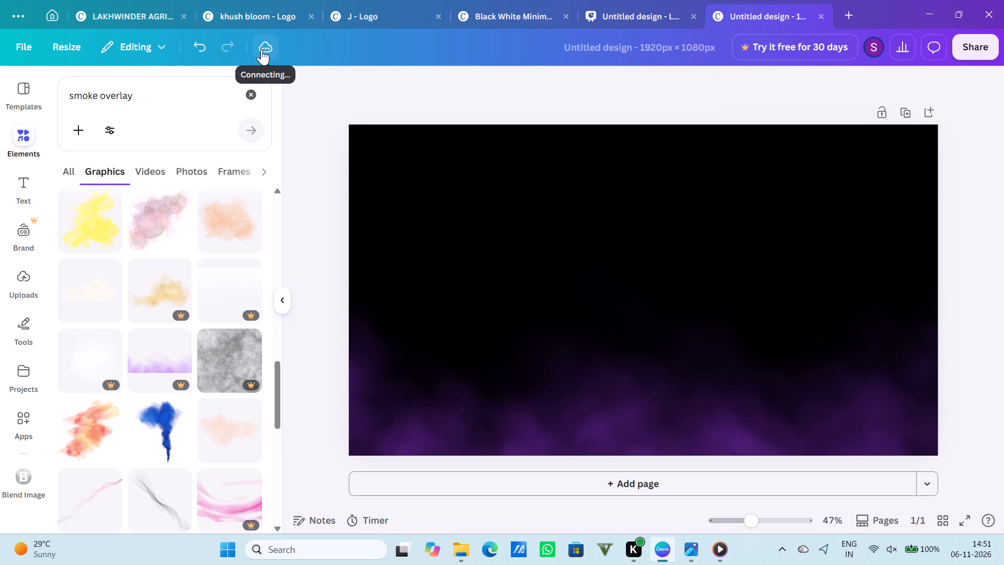
left_click(261, 49)
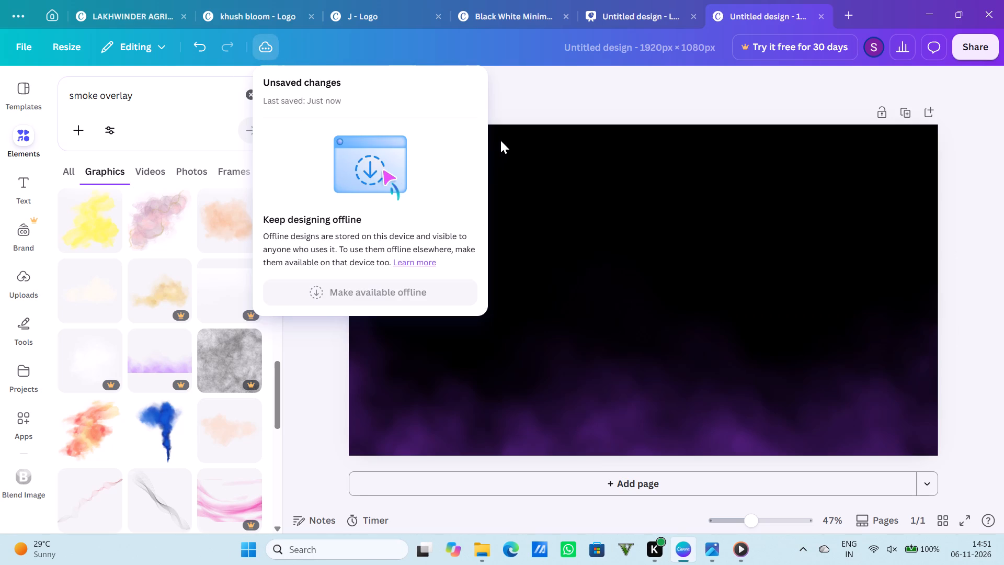
left_click(546, 128)
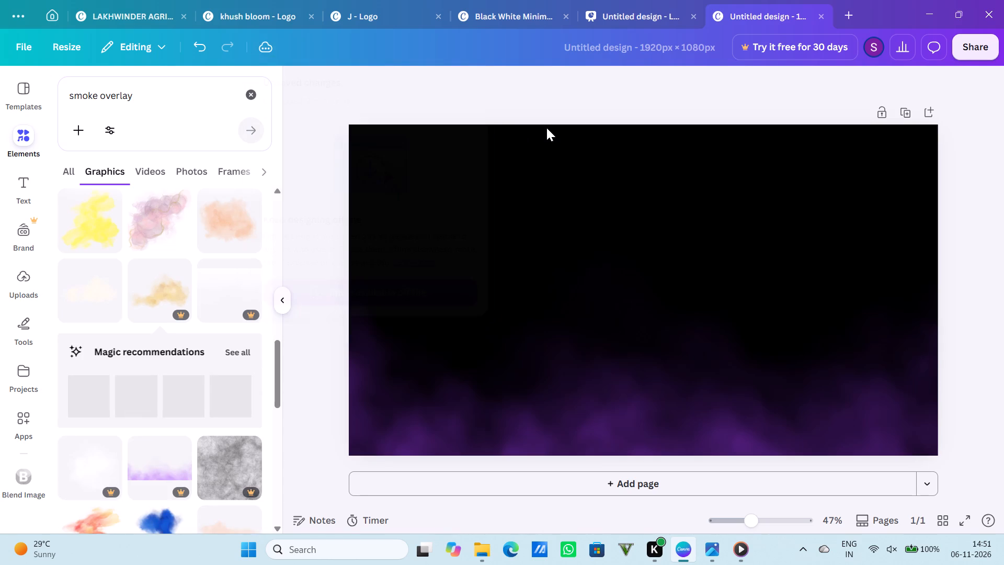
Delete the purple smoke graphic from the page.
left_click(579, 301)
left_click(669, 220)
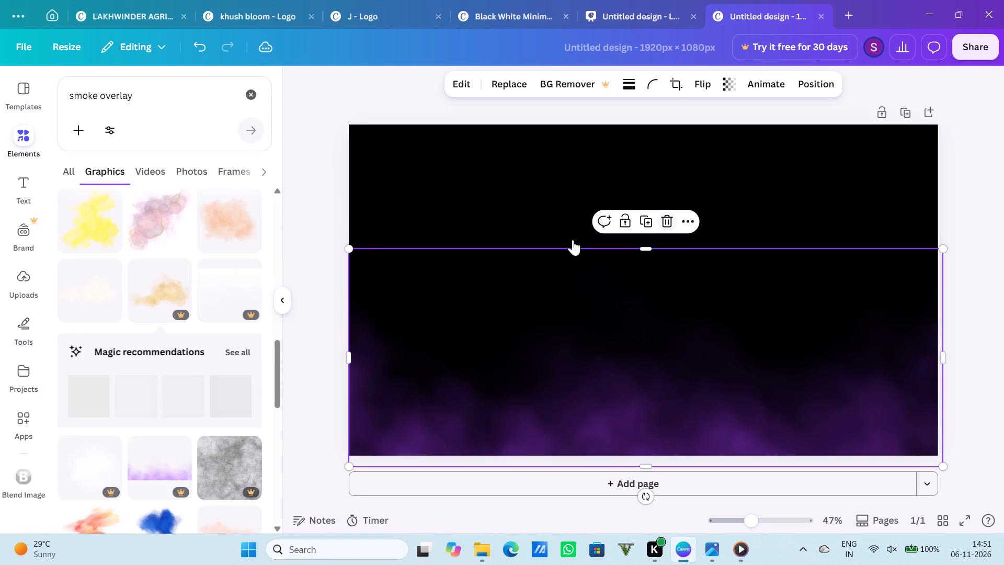
Add the peach-coloured smoke graphic from the "smoke overlay" graphics to the page.
scroll(122, 325, "up", 2)
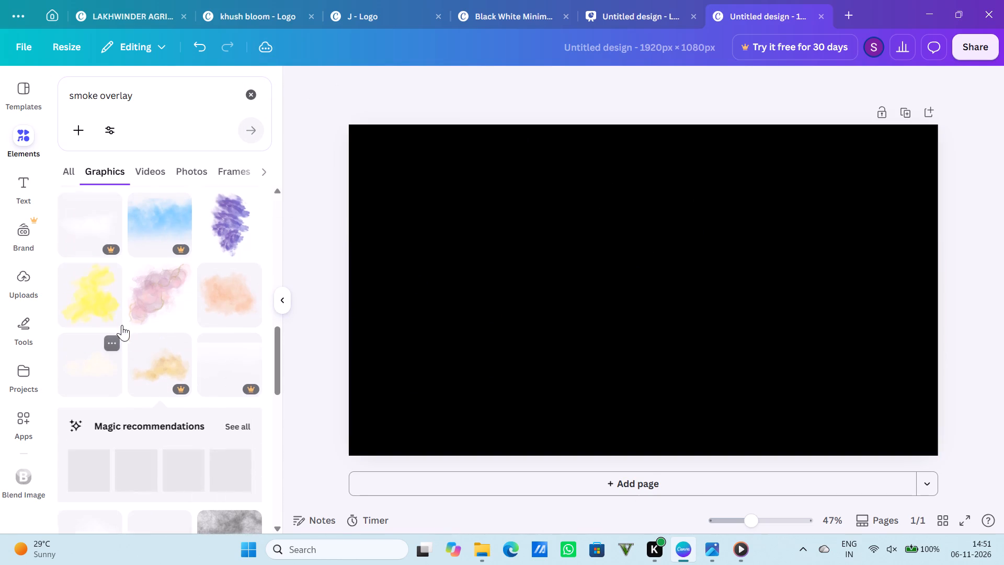
left_click(214, 342)
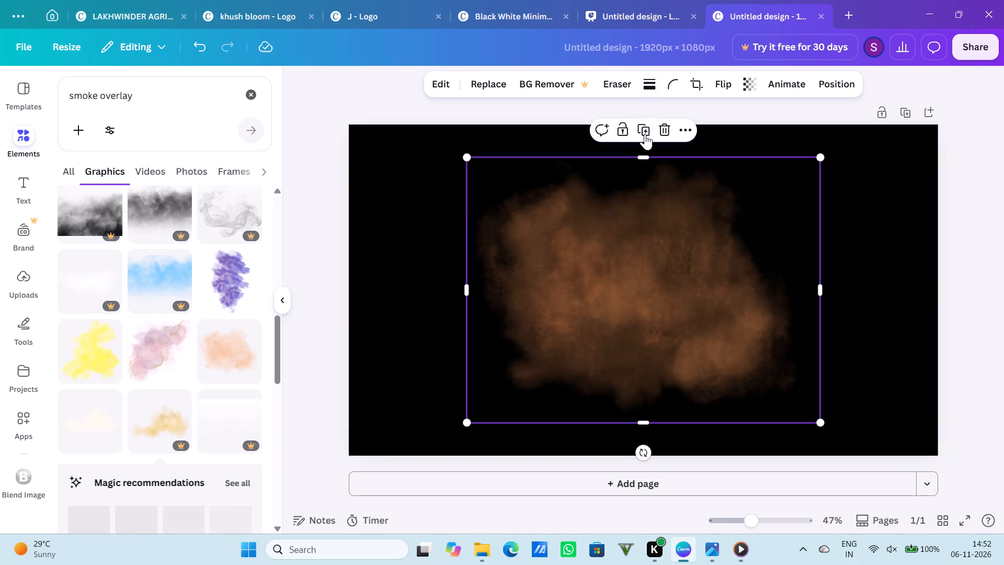
Stretch the peach smoke graphic wider and taller until it spans the page width, and place it over the lower part of the page.
left_click_drag(465, 292, 354, 331)
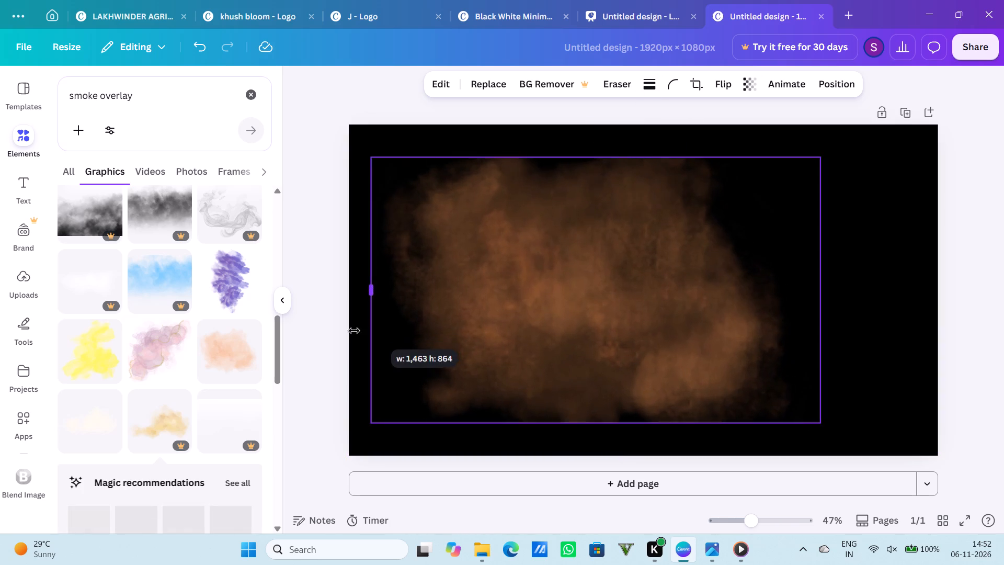
left_click_drag(354, 331, 320, 337)
left_click_drag(432, 309, 523, 482)
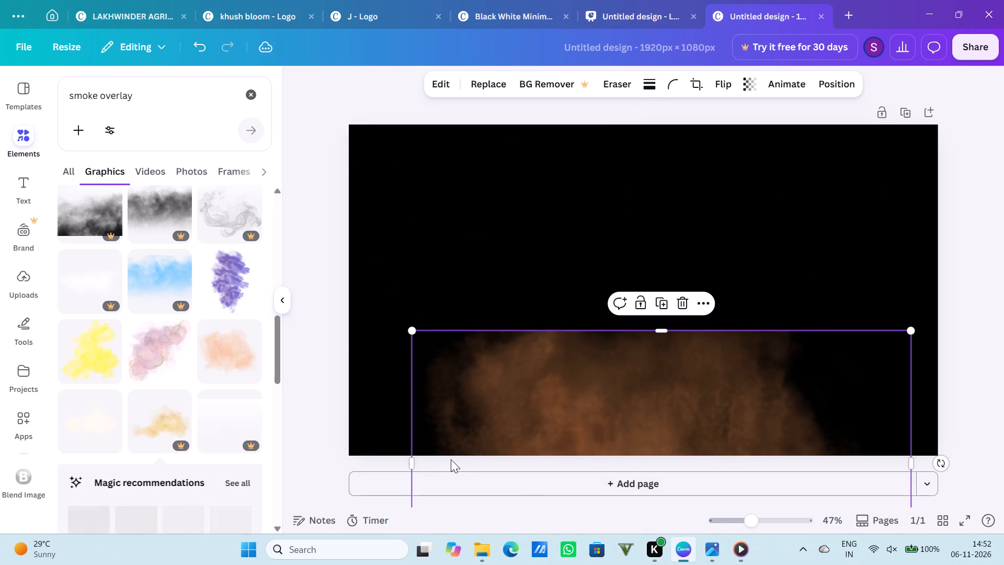
left_click_drag(411, 461, 246, 478)
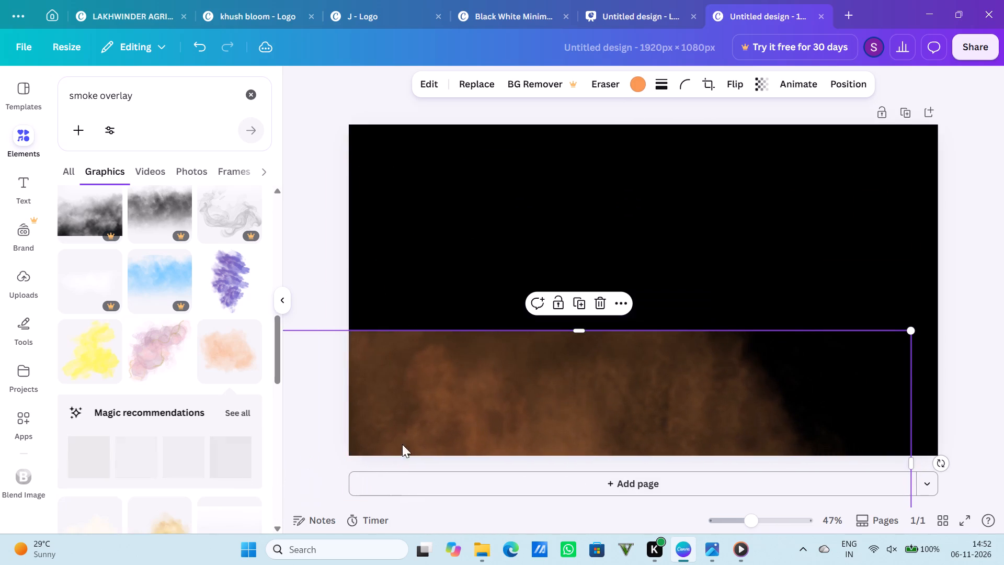
left_click_drag(581, 332, 576, 256)
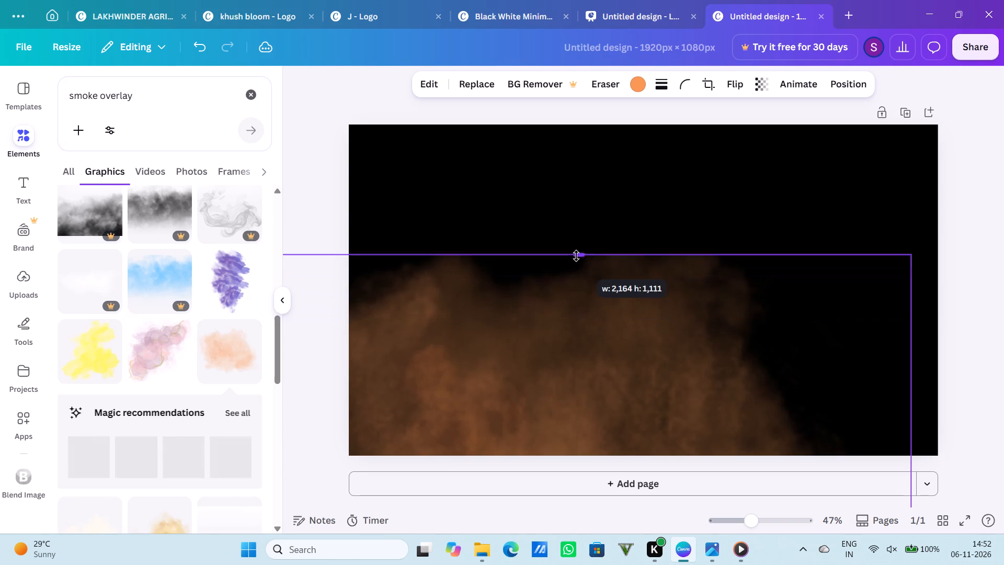
left_click_drag(576, 256, 574, 240)
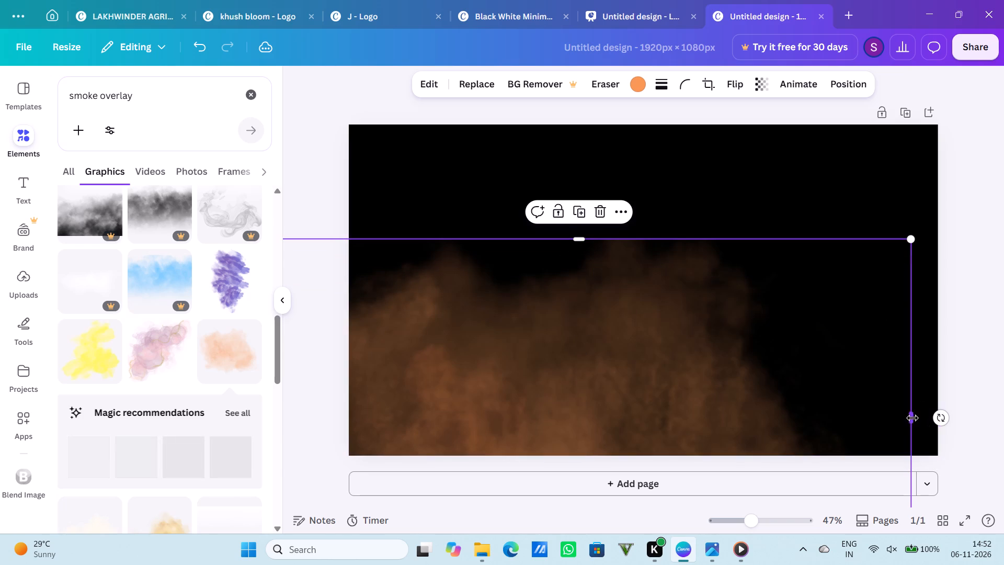
left_click_drag(912, 418, 1003, 420)
left_click_drag(722, 379, 810, 443)
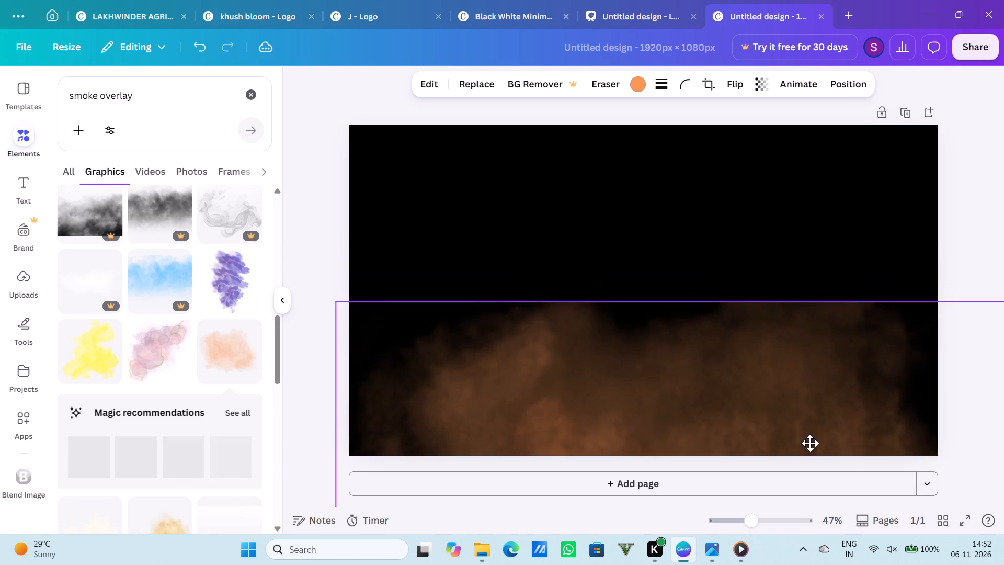
left_click_drag(810, 443, 796, 461)
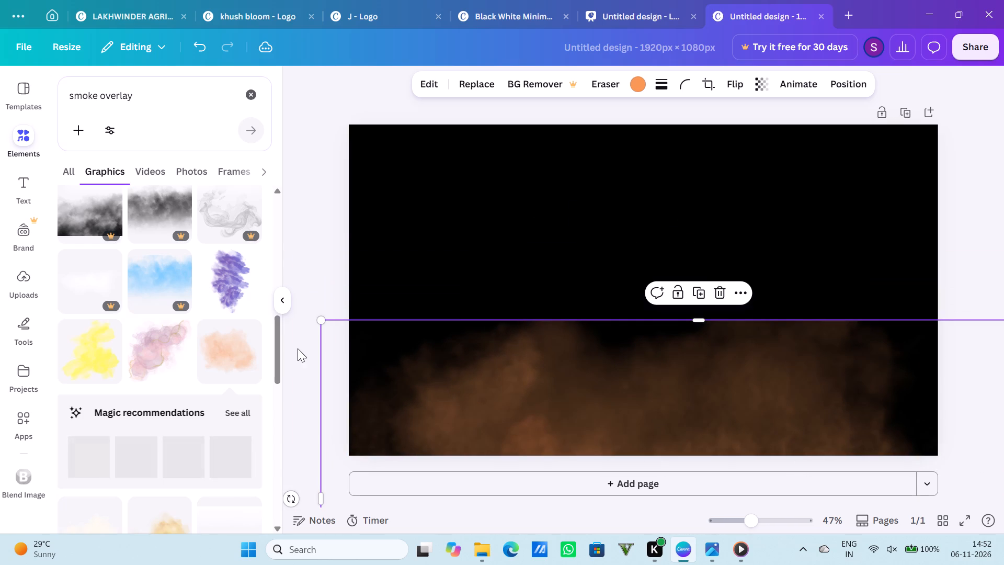
Enlarge the smoke graphic proportionally past the page edges and reposition it over about the lower two-fifths of the page.
left_click_drag(322, 322, 250, 291)
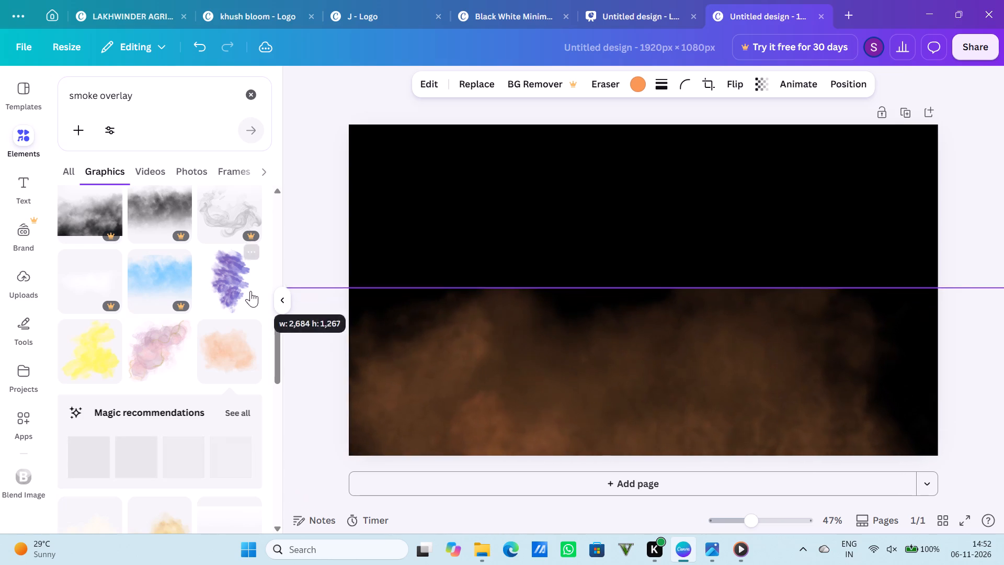
left_click_drag(250, 291, 250, 291)
left_click_drag(519, 414, 555, 444)
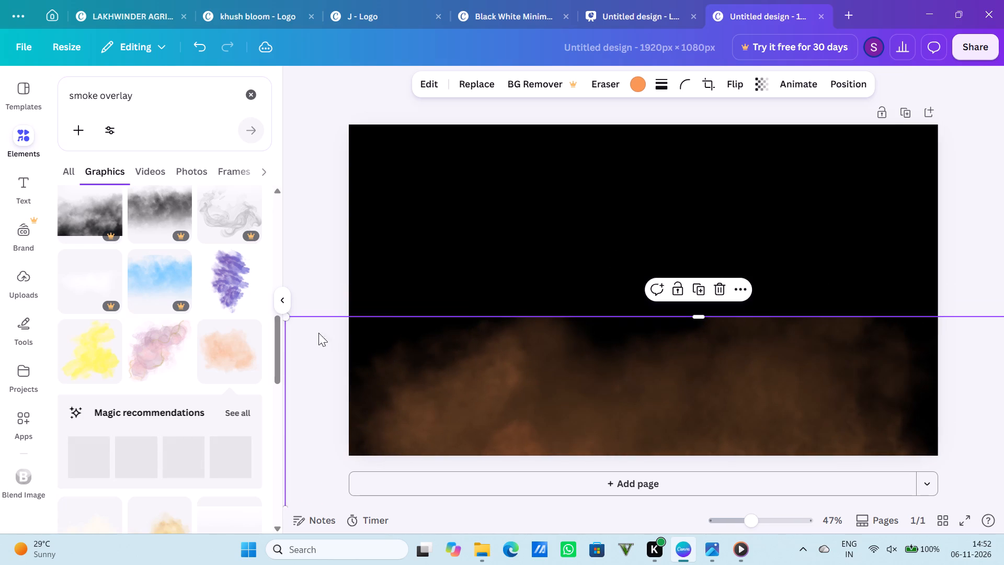
left_click_drag(287, 318, 251, 308)
left_click_drag(450, 374, 450, 374)
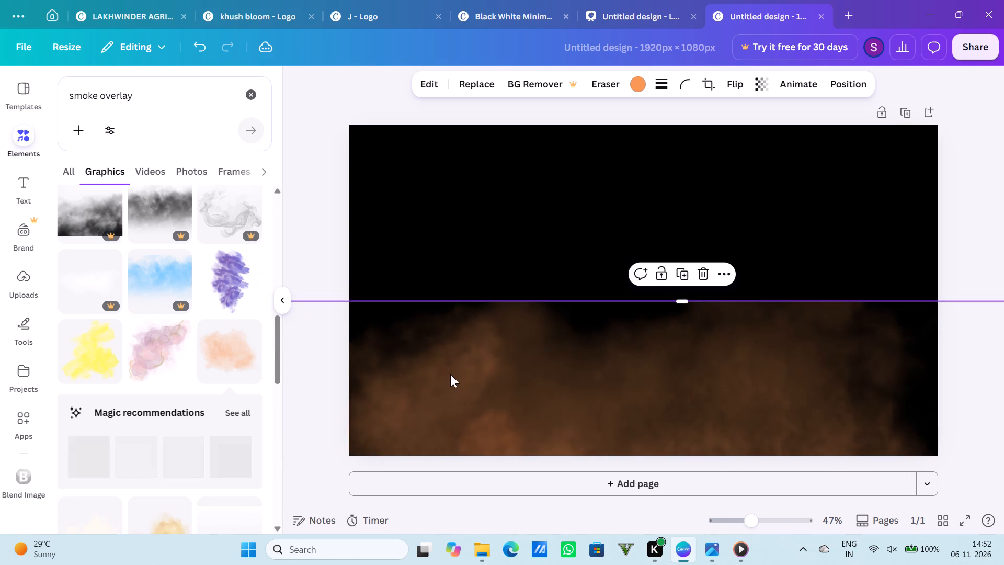
left_click_drag(450, 374, 489, 393)
left_click_drag(290, 321, 200, 291)
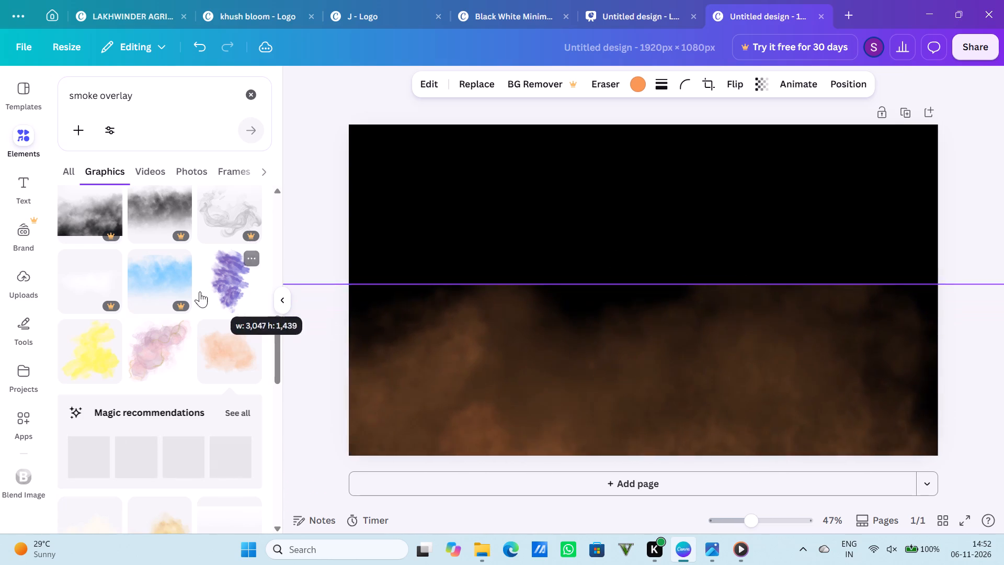
left_click_drag(200, 291, 183, 287)
left_click_drag(435, 369, 469, 419)
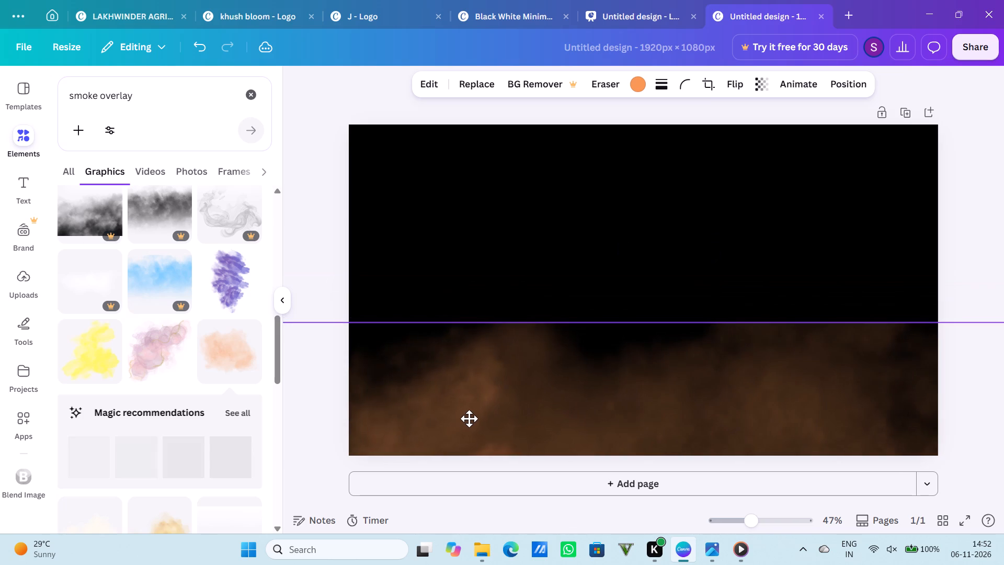
left_click_drag(469, 419, 499, 421)
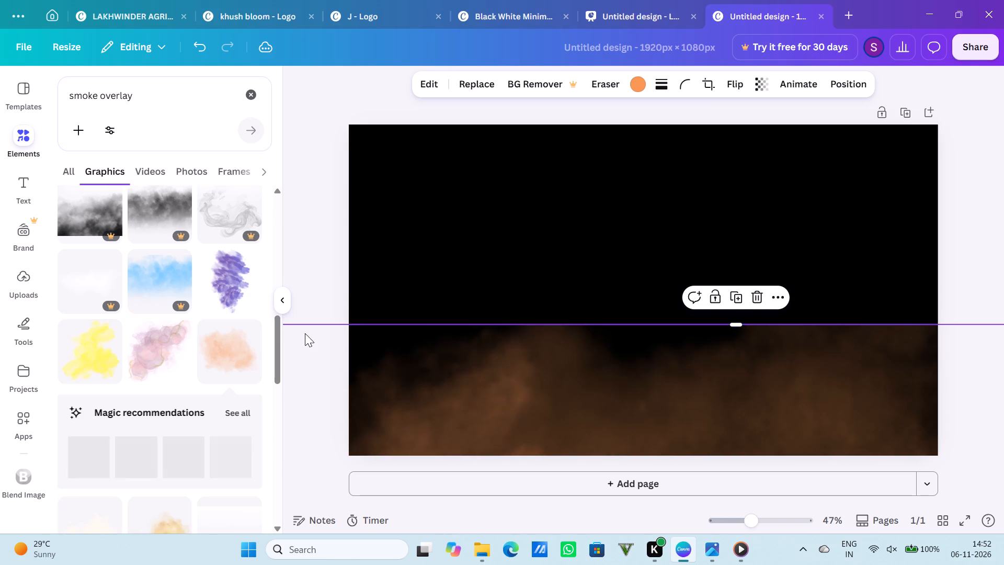
Hide the graphics results and enlarge the smoke to about 3,369 px wide, placing it over slightly less than the page's lower half.
left_click(273, 295)
left_click(283, 305)
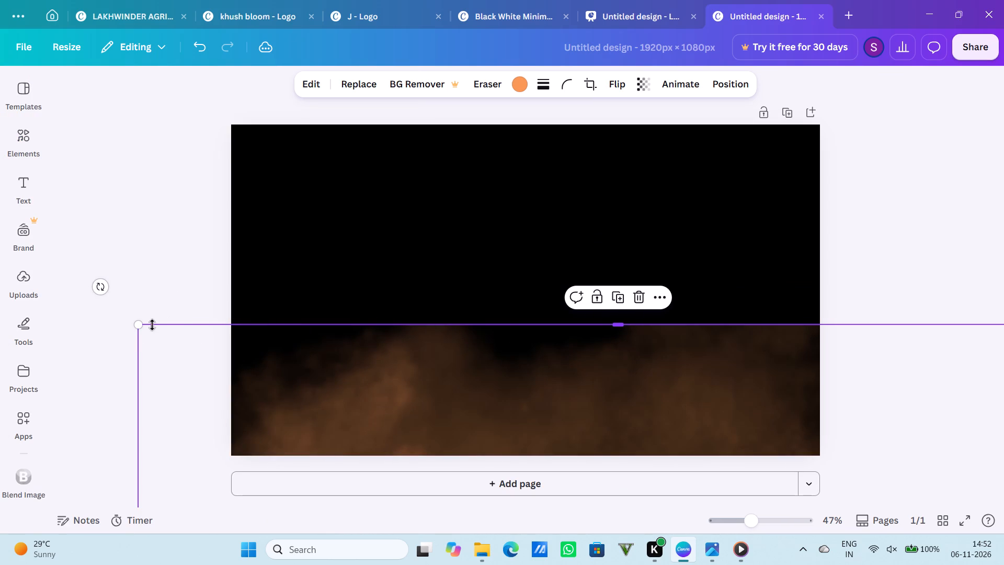
left_click_drag(136, 329, 47, 324)
left_click_drag(317, 335, 319, 336)
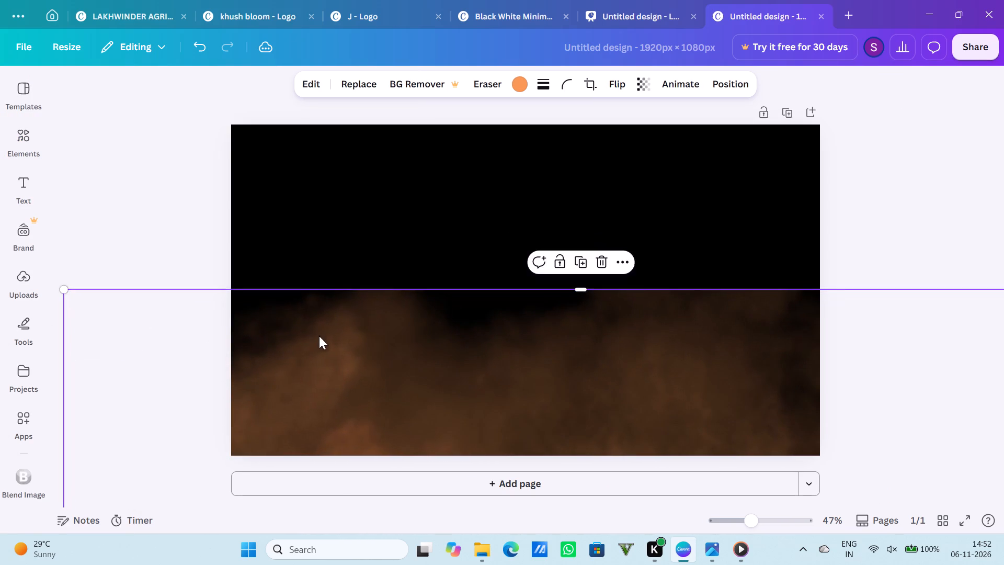
left_click_drag(319, 336, 351, 353)
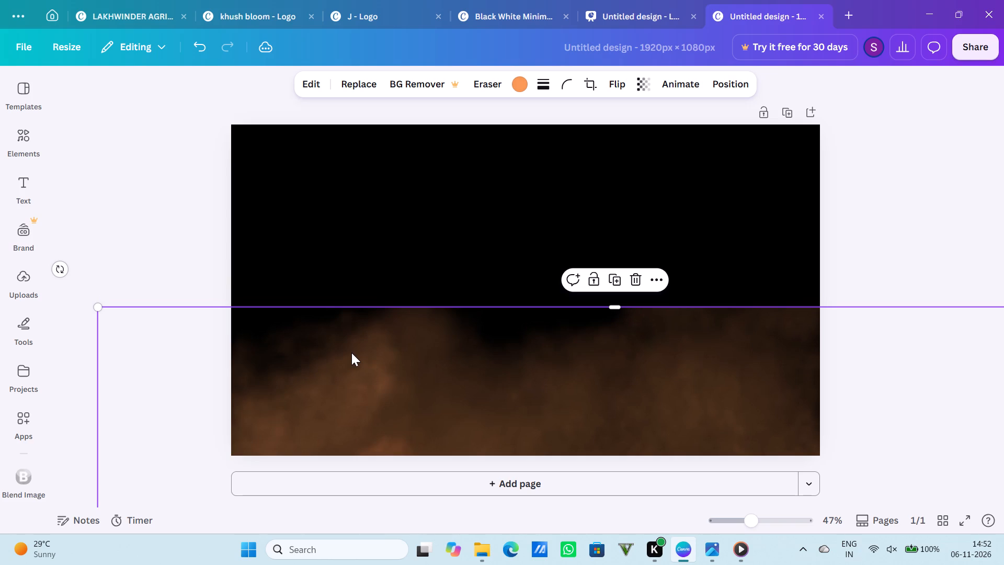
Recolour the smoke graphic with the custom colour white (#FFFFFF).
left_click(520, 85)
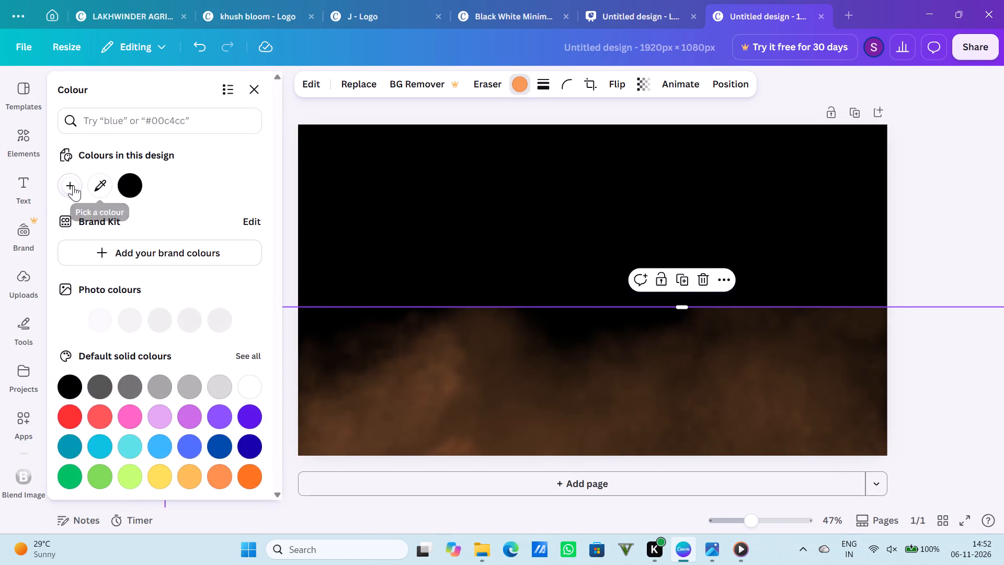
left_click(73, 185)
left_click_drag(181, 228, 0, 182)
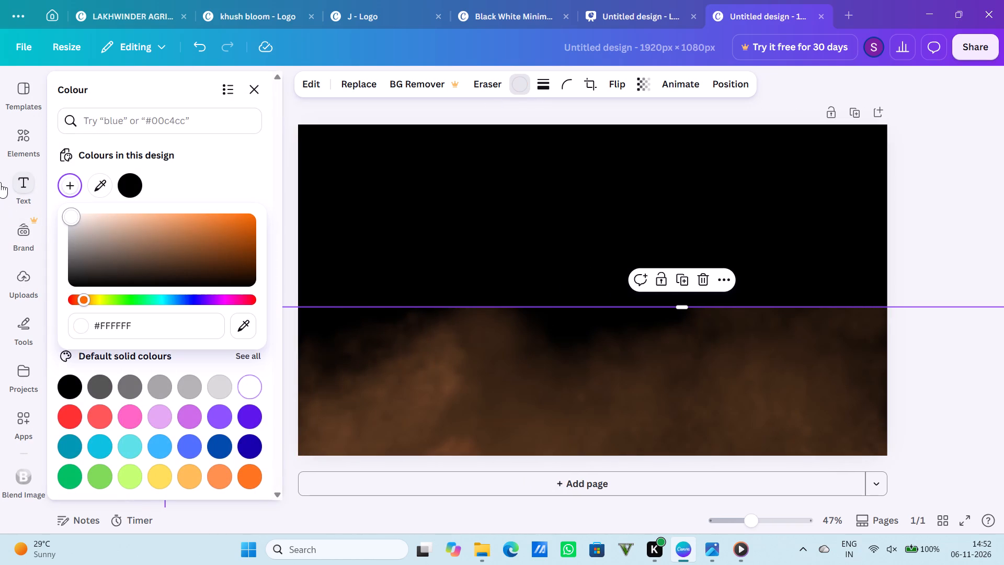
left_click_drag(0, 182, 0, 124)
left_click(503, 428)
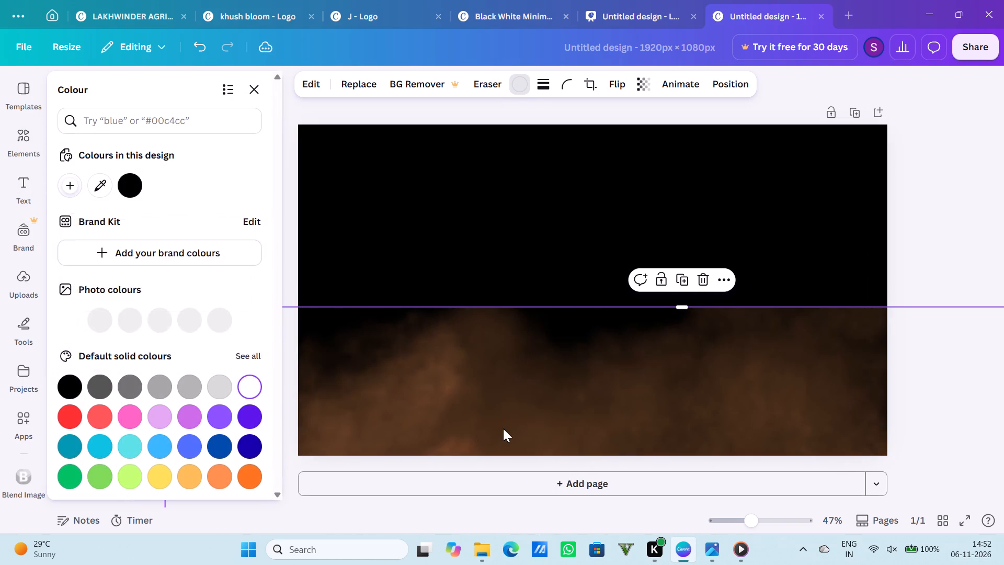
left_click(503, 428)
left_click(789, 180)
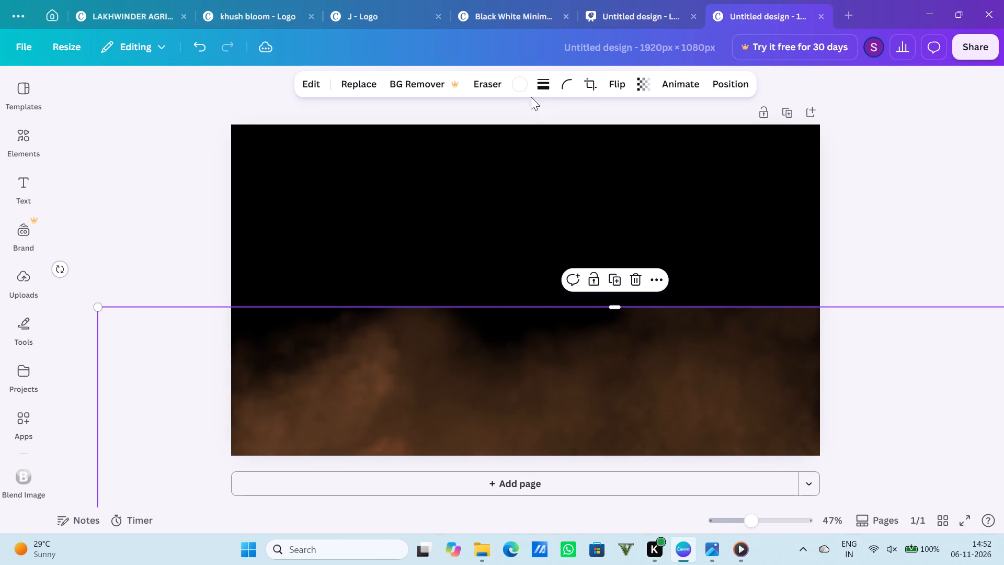
Try purple, blue and orange default solid colours on the smoke graphic, finishing with the lighter orange.
left_click(519, 87)
left_click(223, 423)
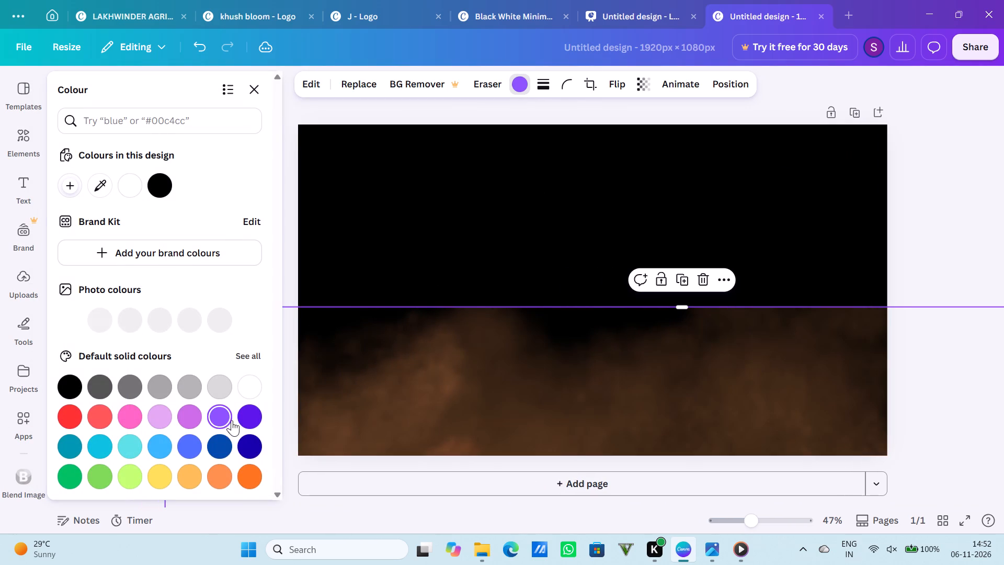
left_click(236, 418)
left_click(229, 455)
left_click(258, 448)
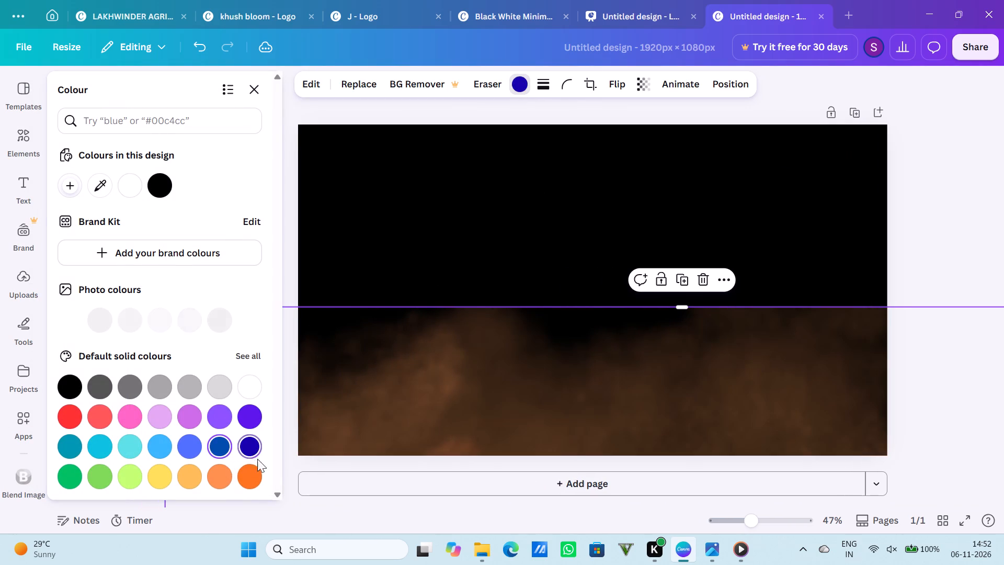
left_click(253, 476)
left_click(226, 476)
left_click(470, 244)
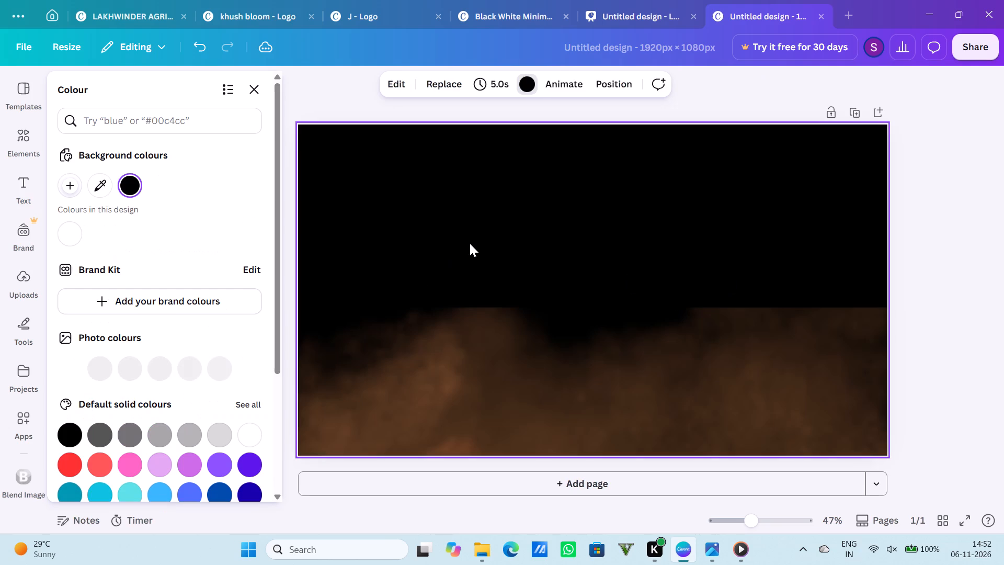
Extend the smoke graphic's top edge upward and nudge the graphic down so it covers about the lower two-thirds of the page.
left_click(498, 361)
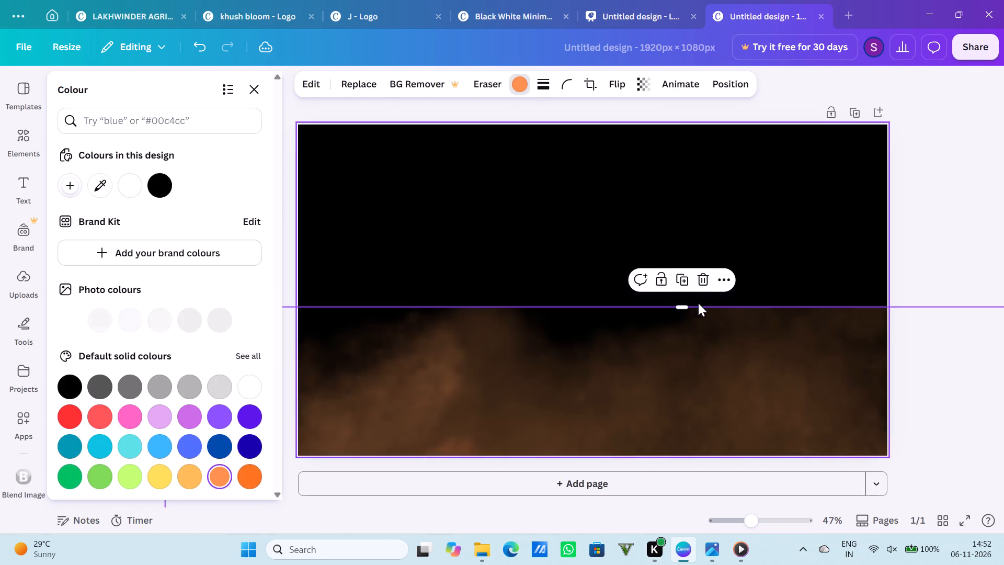
left_click_drag(685, 311, 681, 255)
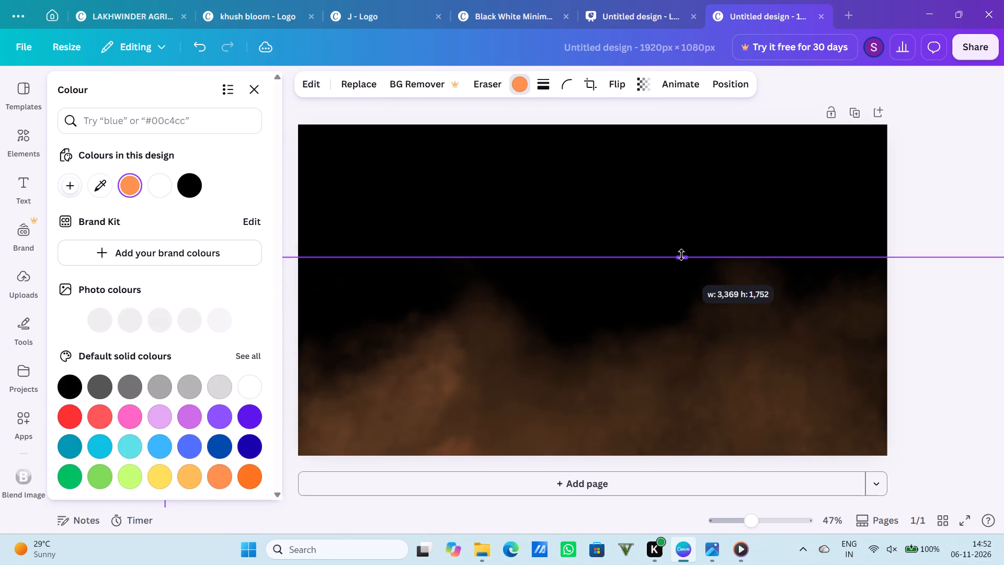
left_click_drag(681, 255, 686, 254)
left_click(684, 243)
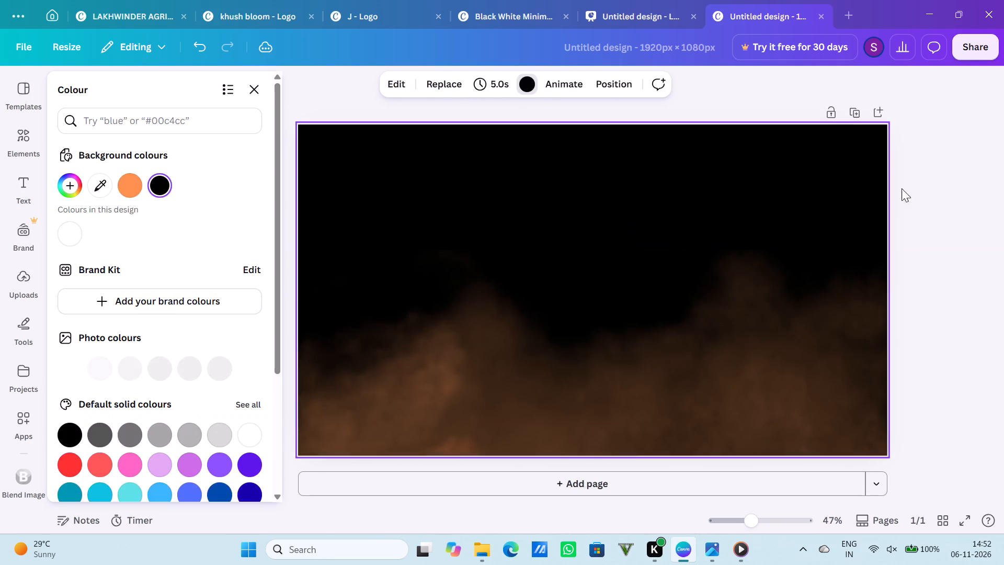
left_click(764, 326)
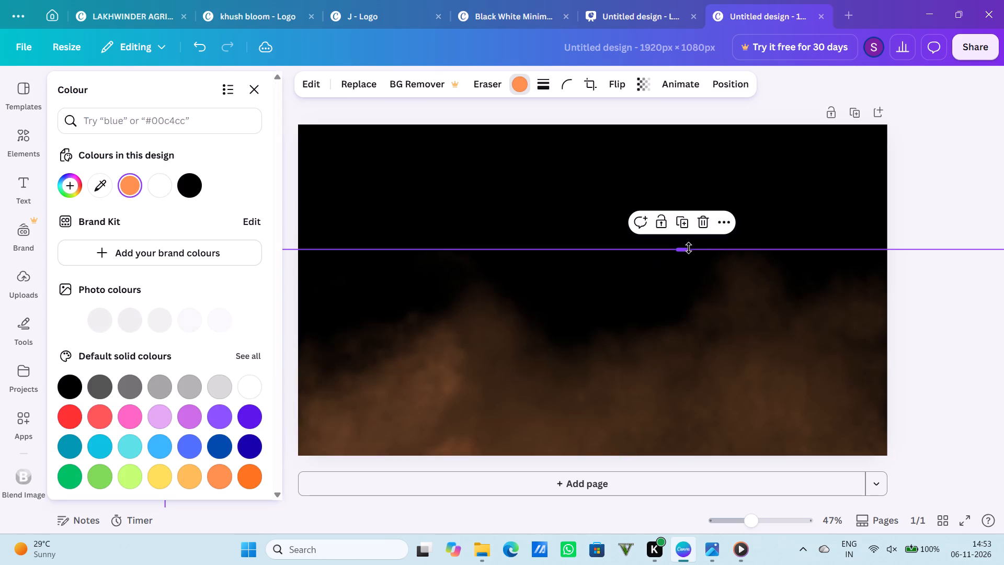
left_click_drag(688, 248, 689, 227)
left_click(690, 291)
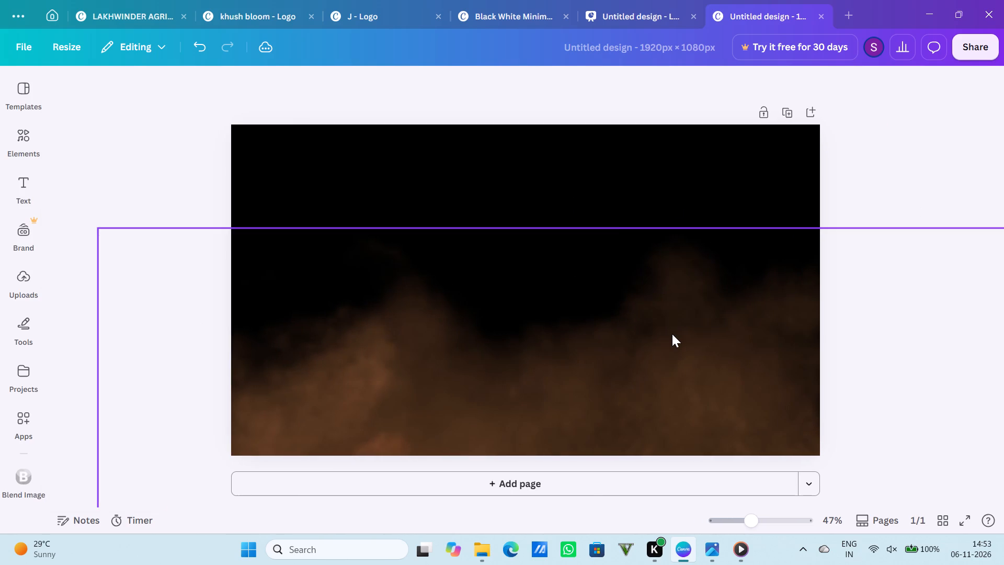
left_click(672, 334)
left_click_drag(672, 334, 670, 346)
left_click(949, 188)
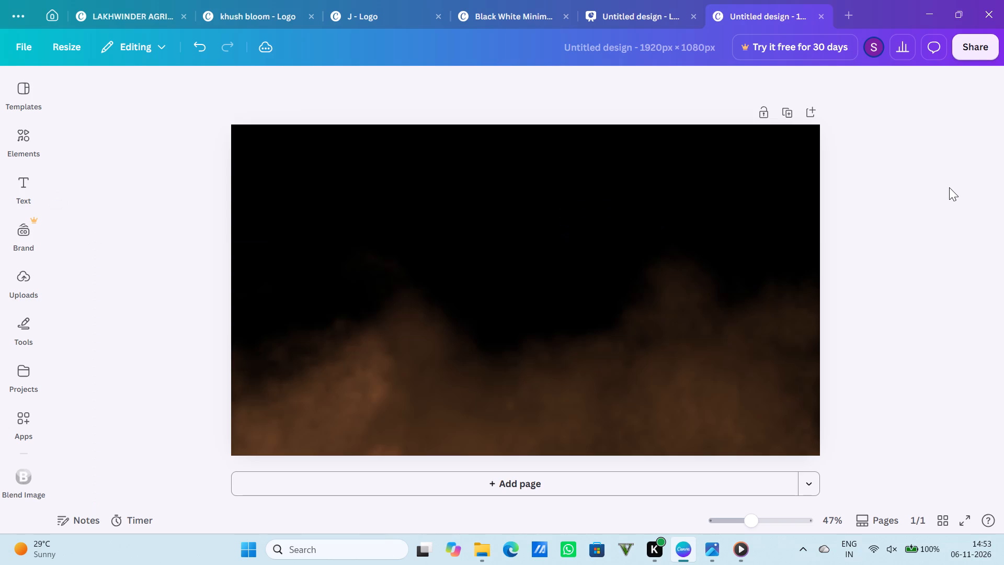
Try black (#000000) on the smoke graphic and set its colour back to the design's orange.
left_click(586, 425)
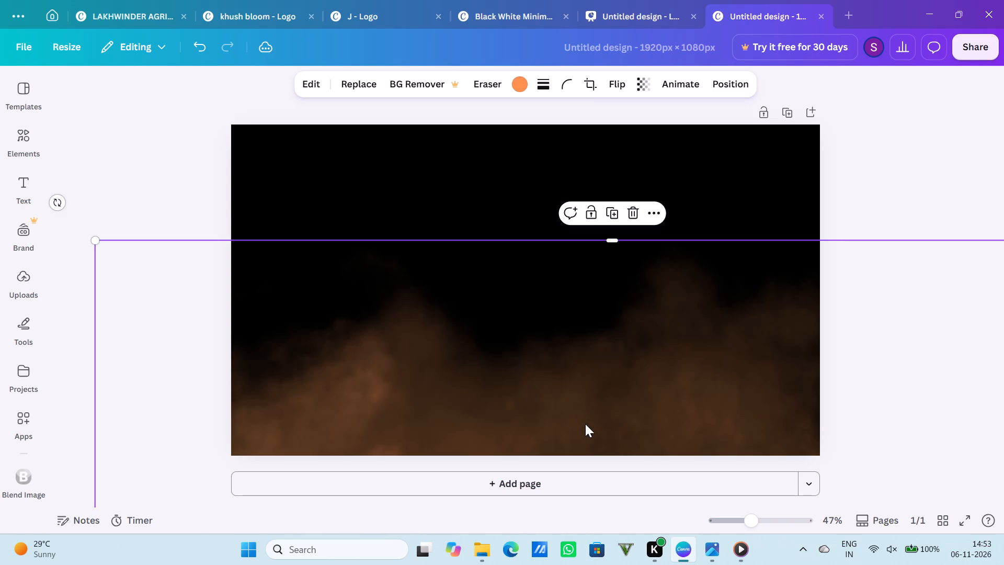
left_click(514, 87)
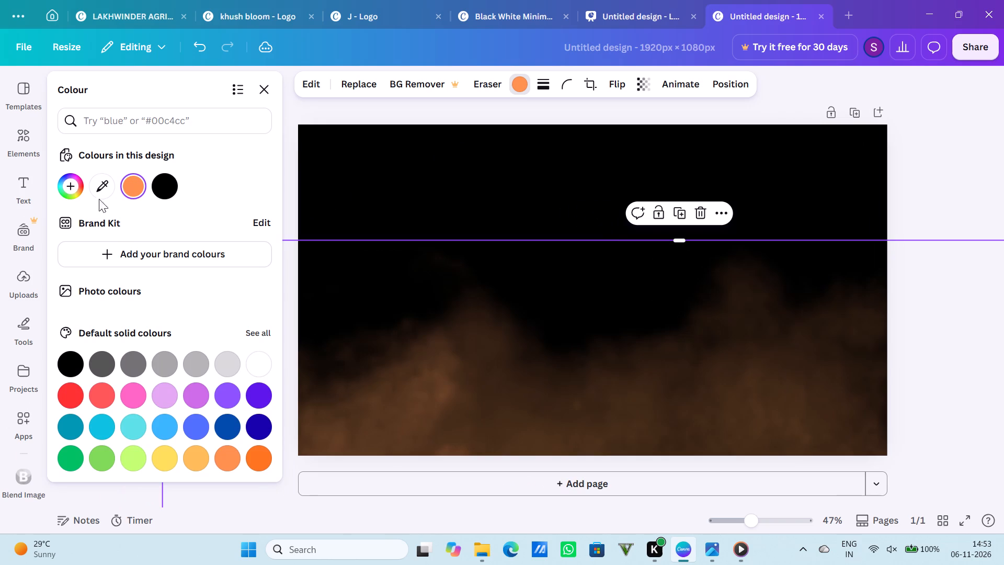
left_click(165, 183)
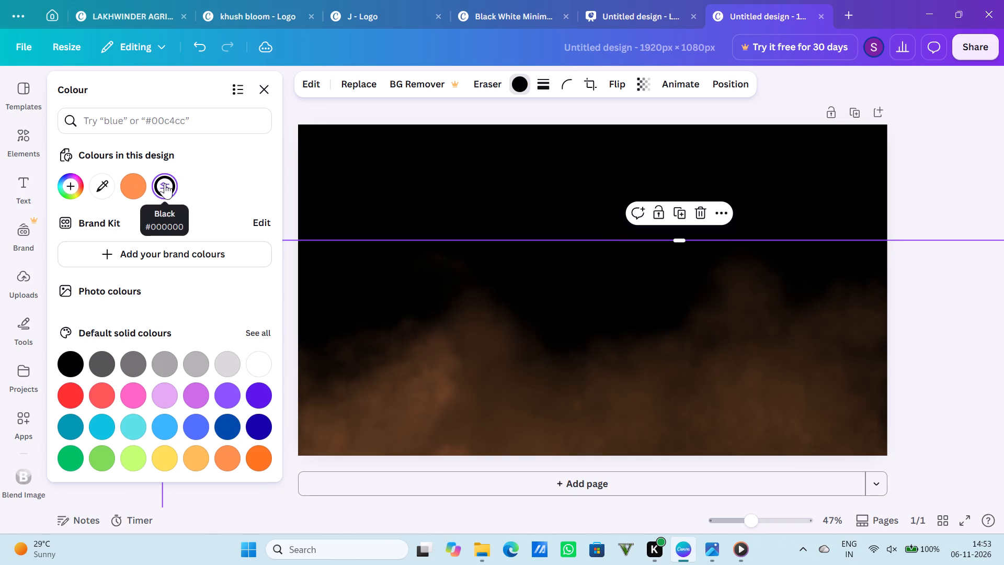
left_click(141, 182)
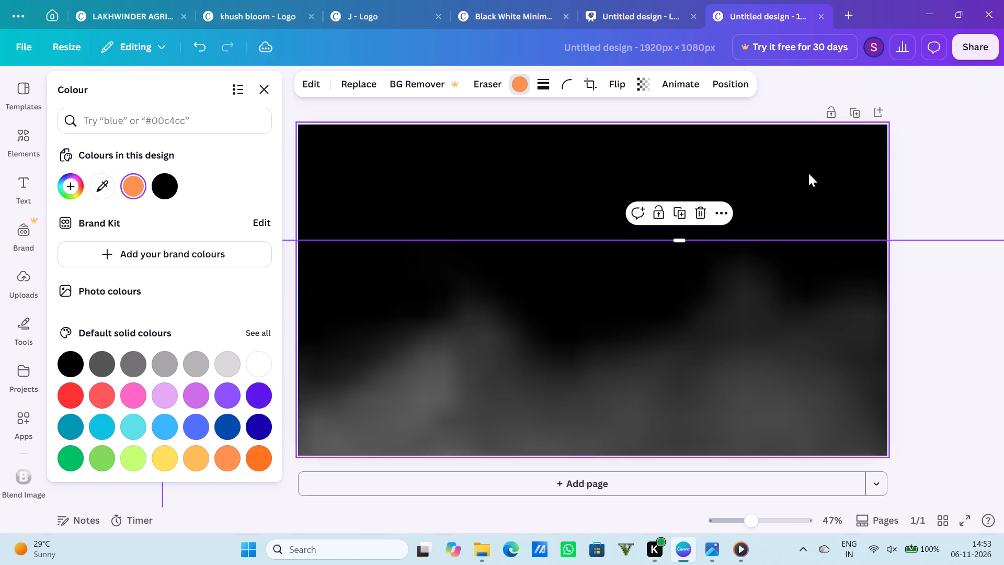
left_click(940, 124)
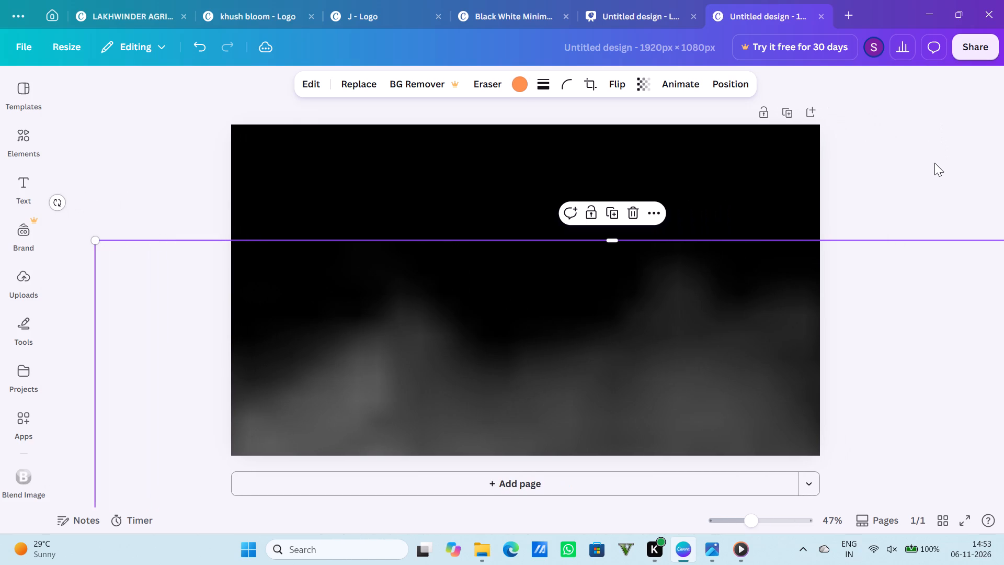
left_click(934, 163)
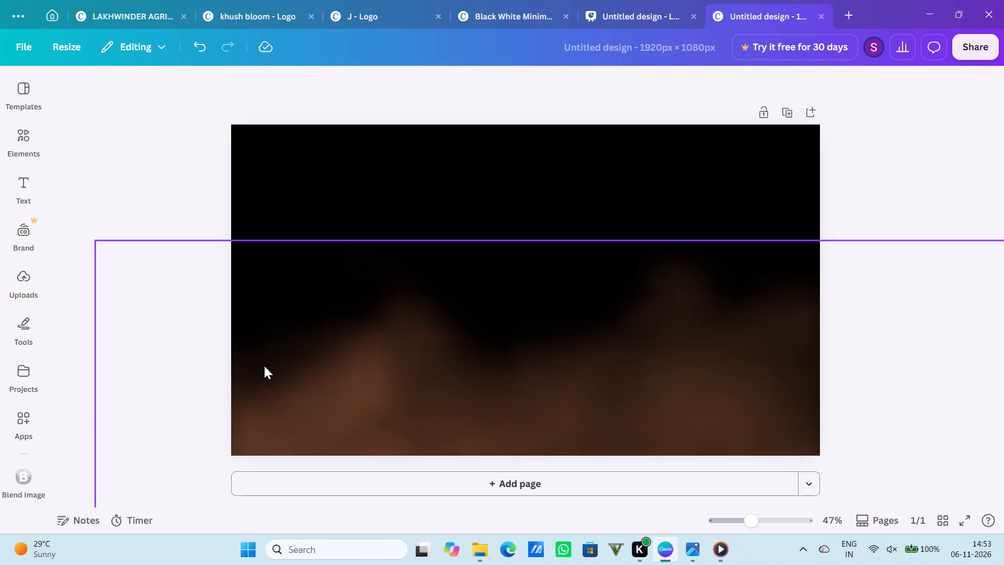
Delete the orange smoke graphic from the page.
left_click(501, 371)
left_click(635, 211)
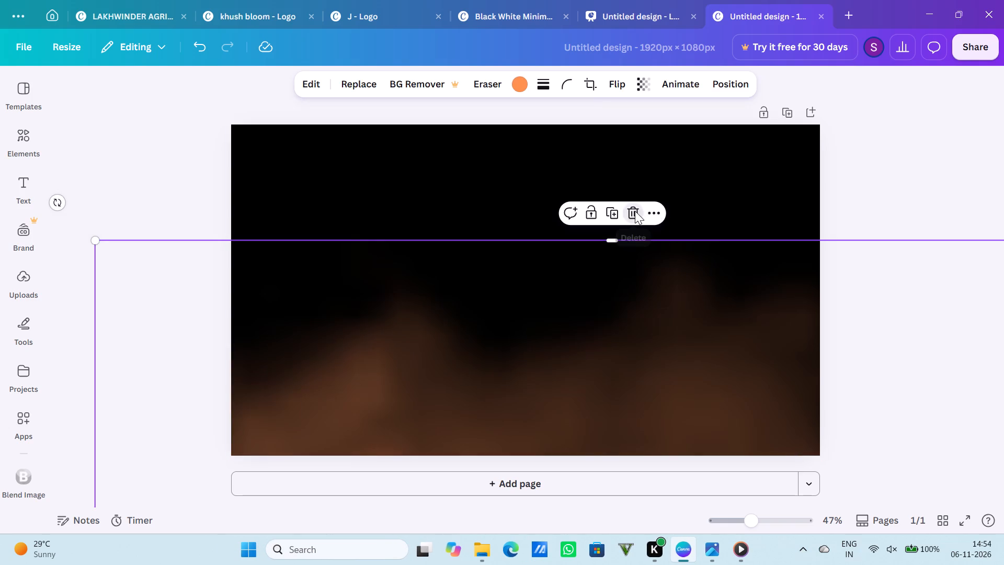
left_click(348, 276)
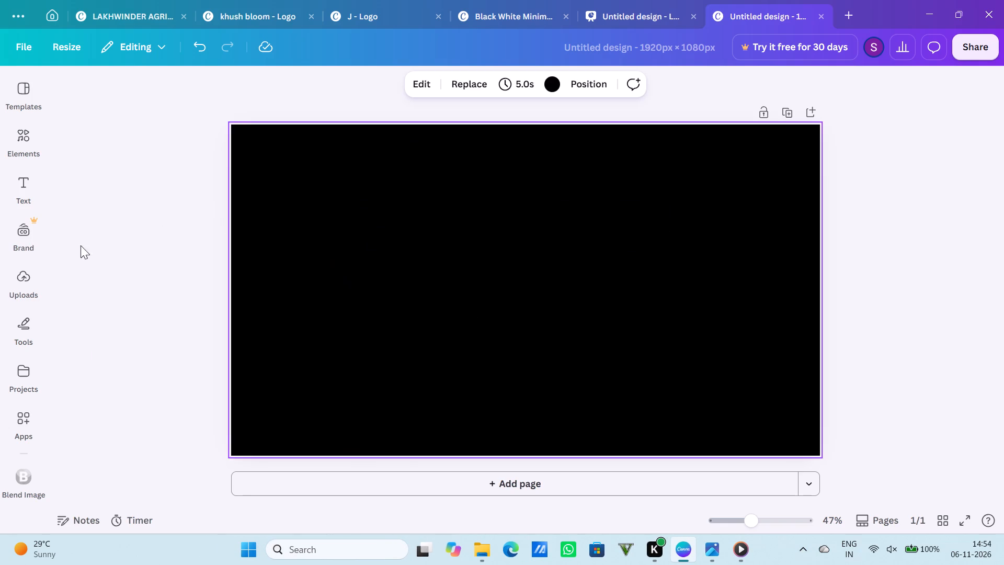
Replace the elements search with "white fog" and search the graphics for it.
left_click(25, 144)
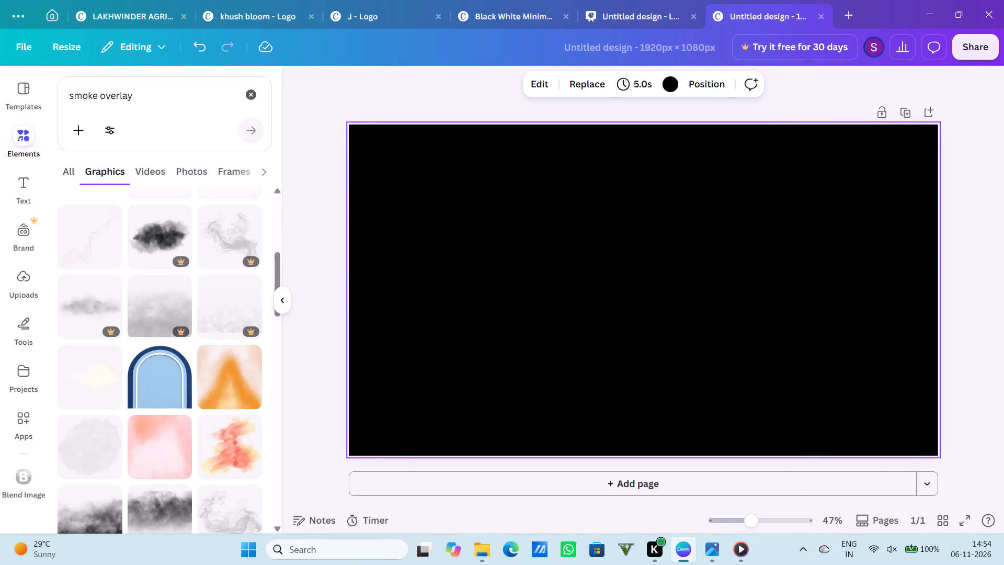
left_click(163, 97)
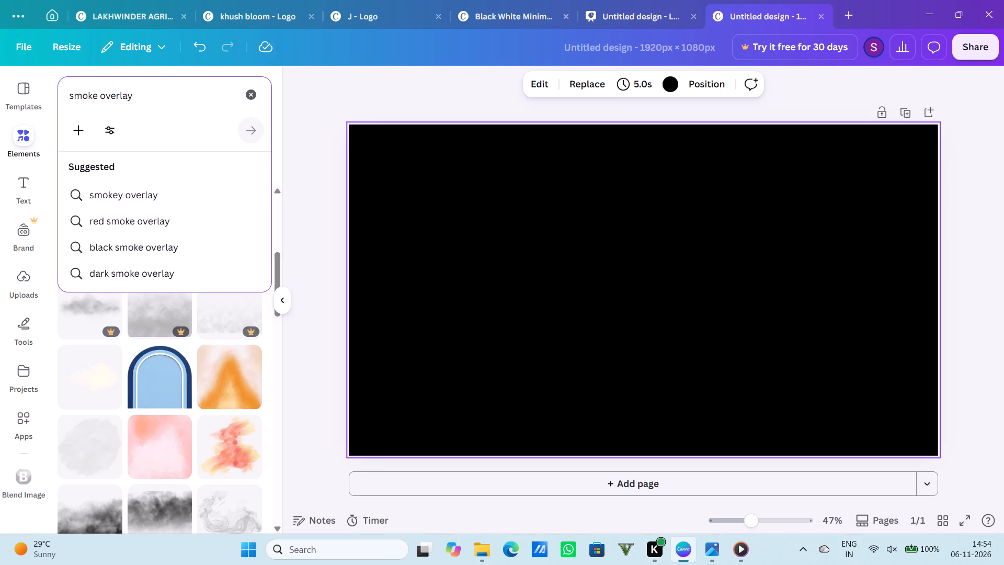
key("w")
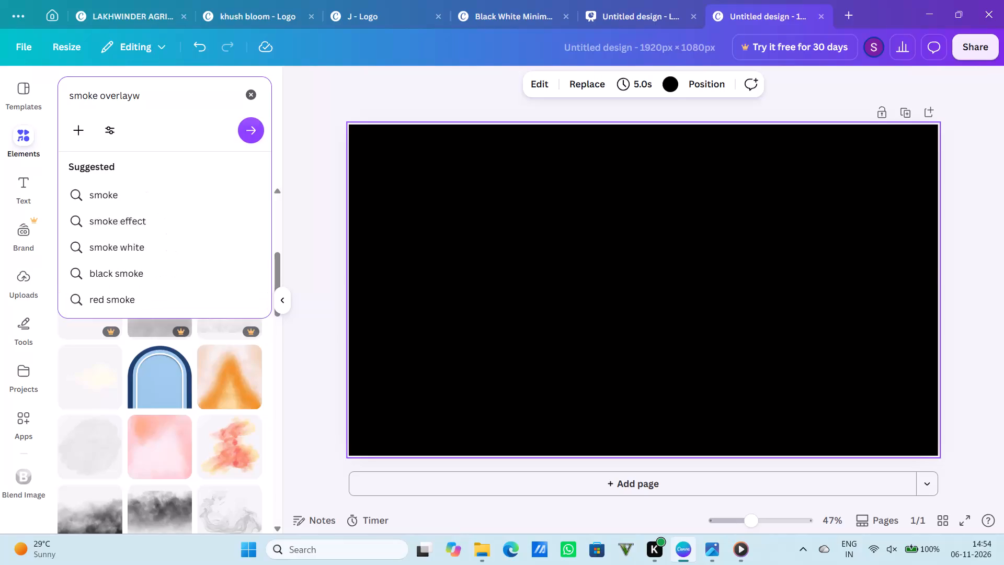
key("BackSpace")
key("BackSpace")
key("BackSpace")
key("BackSpace")
key("BackSpace")
key("BackSpace")
key("BackSpace")
key("BackSpace")
key("BackSpace")
key("BackSpace")
key("BackSpace")
key("BackSpace")
key("BackSpace")
key("BackSpace")
key("BackSpace")
key("BackSpace")
key("BackSpace")
key("BackSpace")
key("BackSpace")
key("BackSpace")
type("white fog")
key("Return")
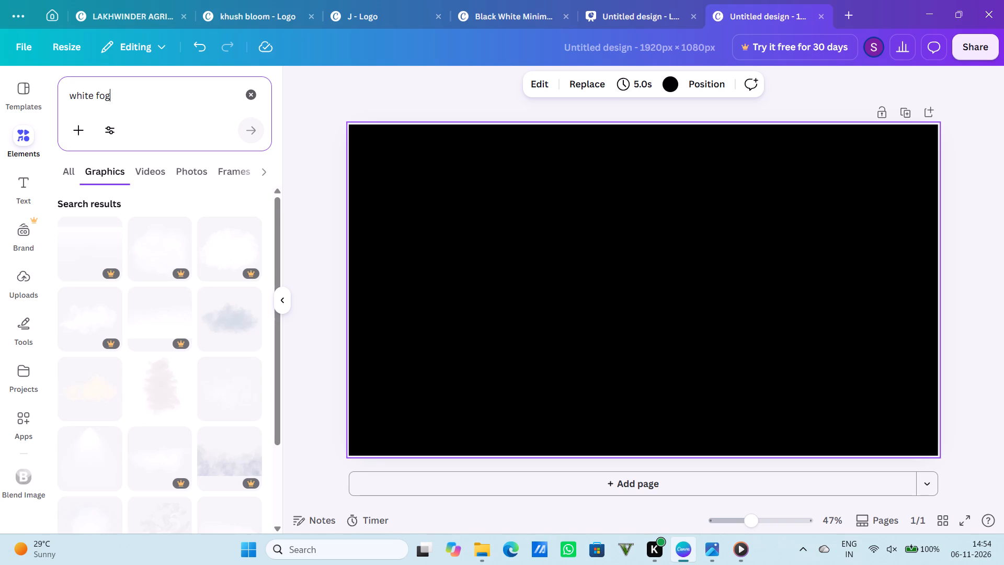
Add the free solid grey-white cloud graphic from the results and place it in the page's lower-left corner.
scroll(122, 370, "down", 3)
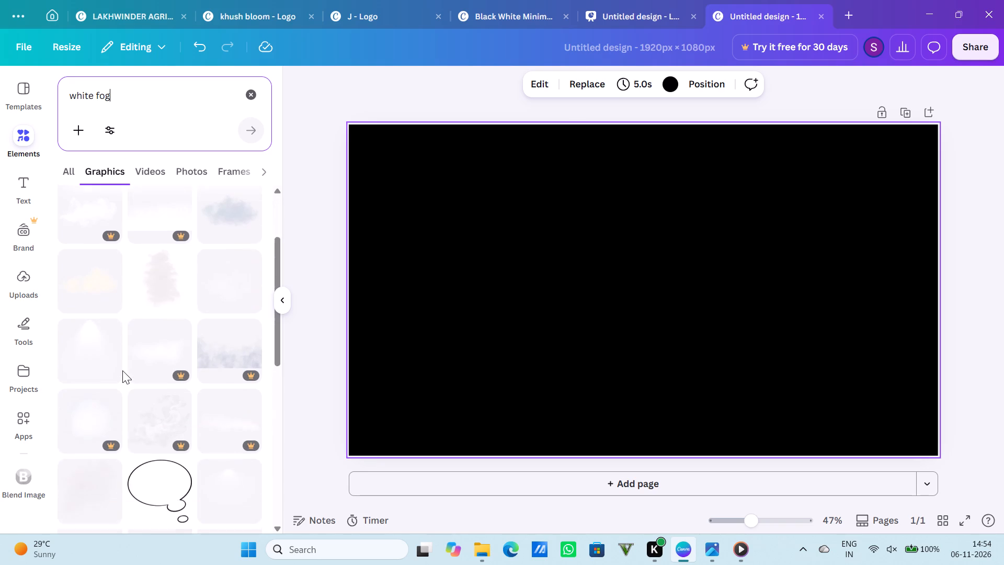
scroll(124, 370, "down", 2)
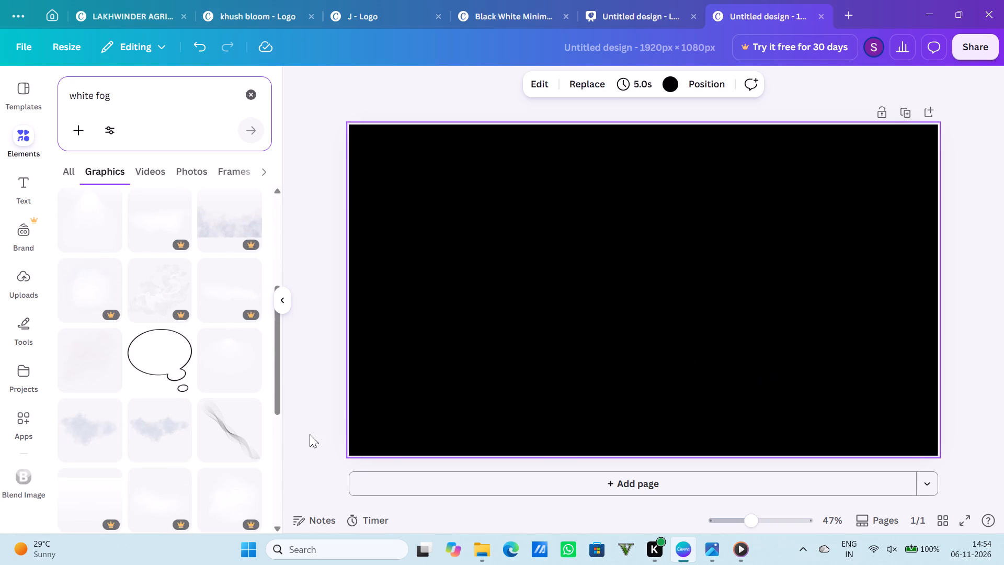
scroll(276, 358, "down", 3)
scroll(178, 380, "down", 1)
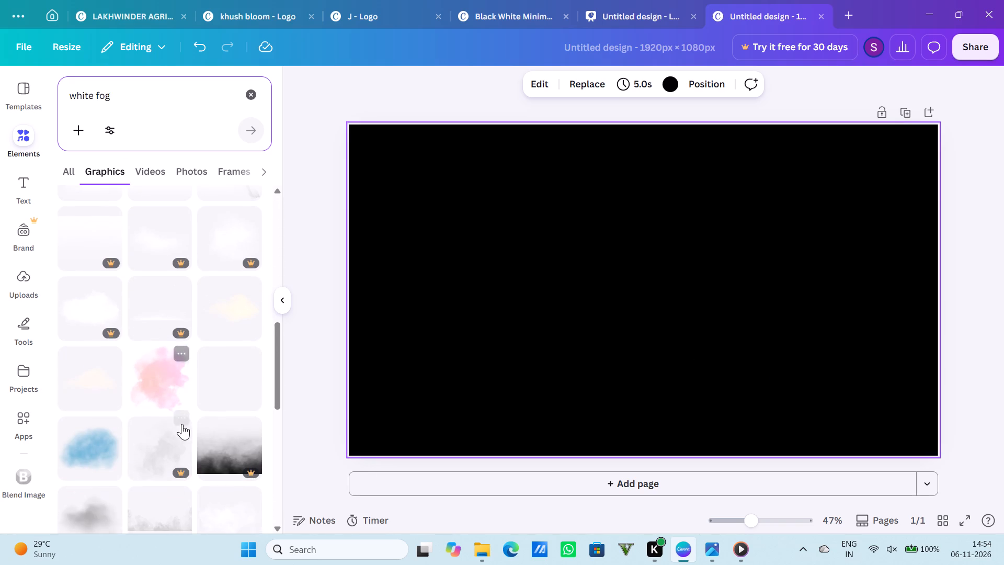
scroll(214, 441, "down", 1)
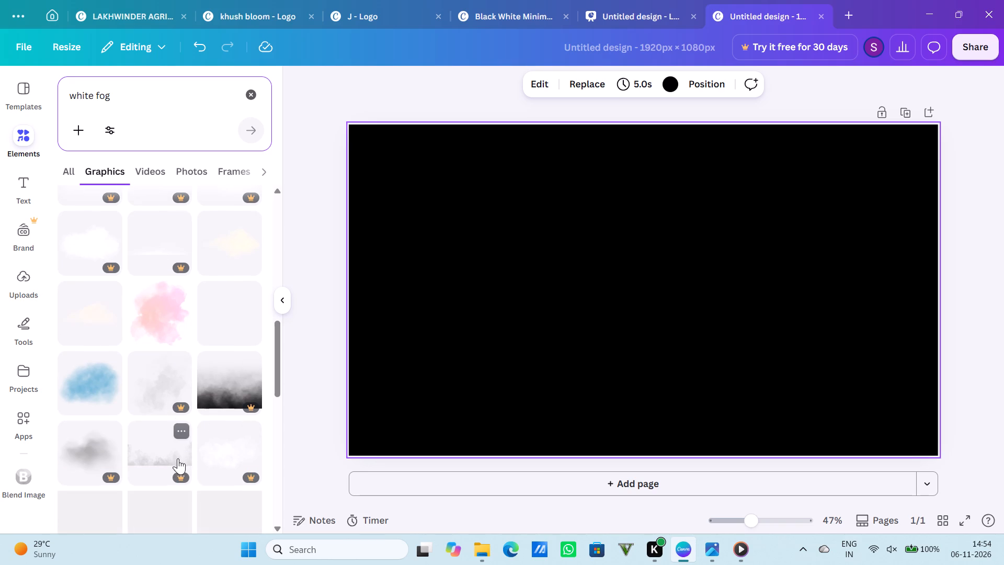
scroll(193, 453, "down", 2)
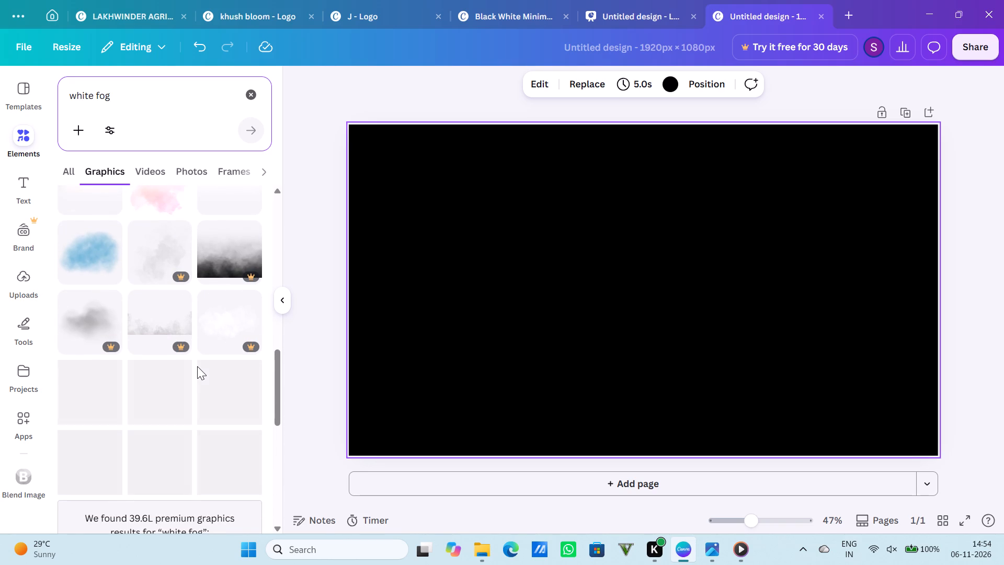
scroll(197, 366, "down", 1)
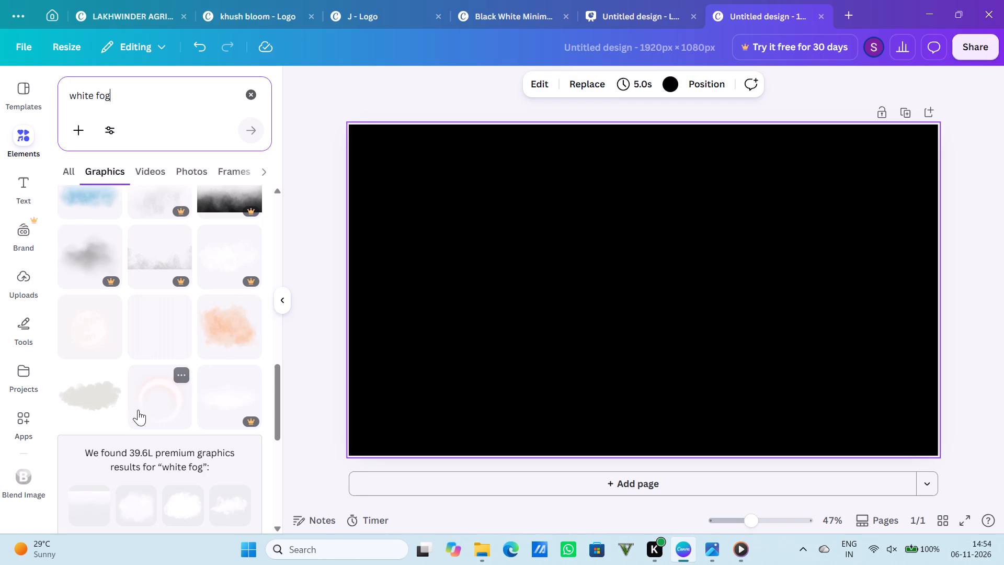
left_click(100, 406)
left_click_drag(591, 322, 567, 336)
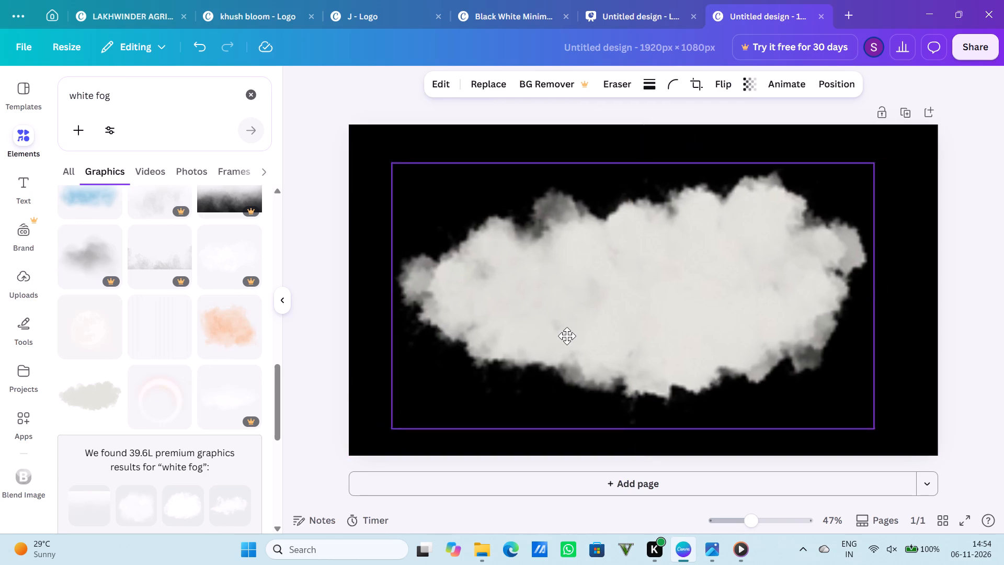
left_click_drag(567, 336, 535, 352)
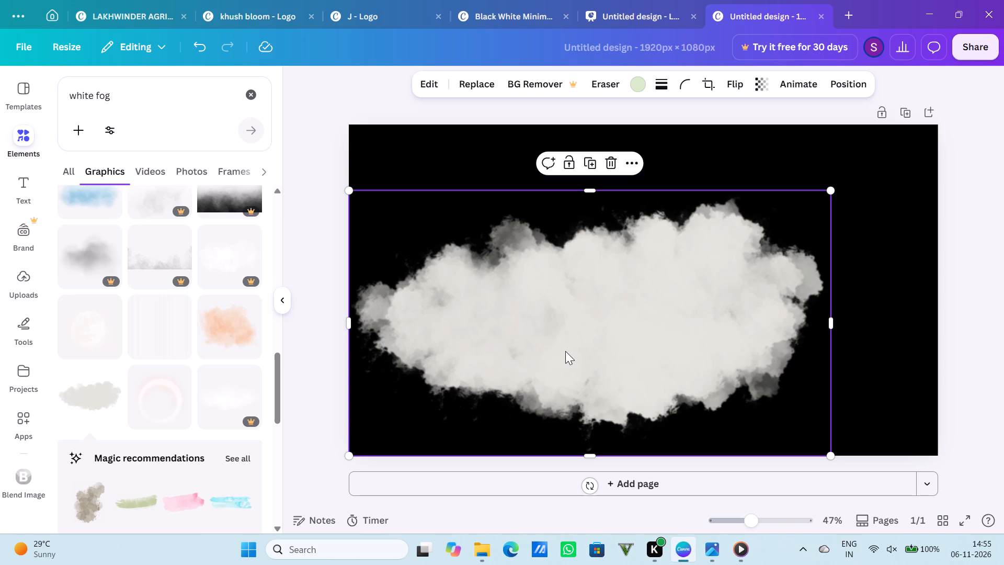
left_click(565, 351)
left_click(621, 244)
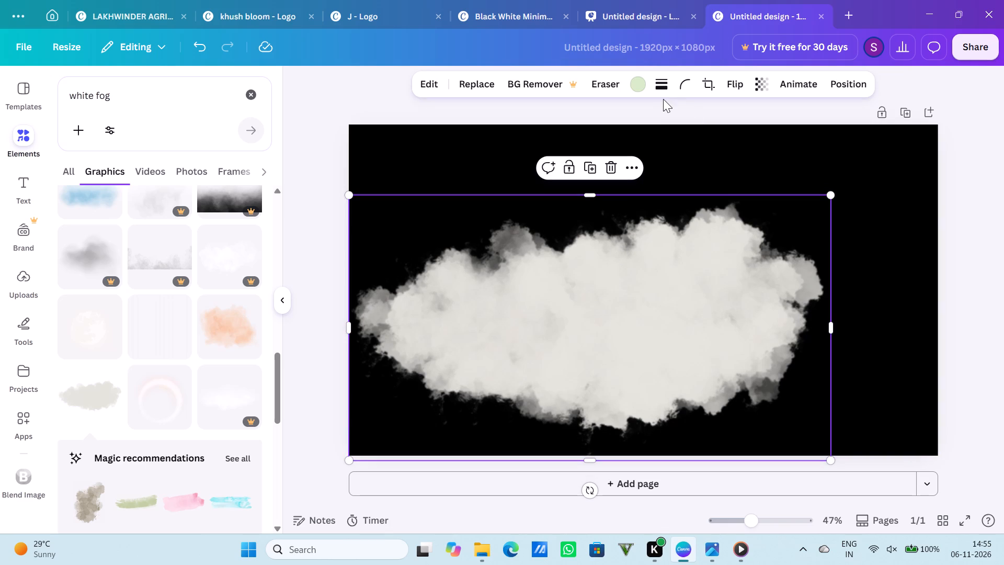
Set the cloud graphic's transparency to 35.
left_click(763, 83)
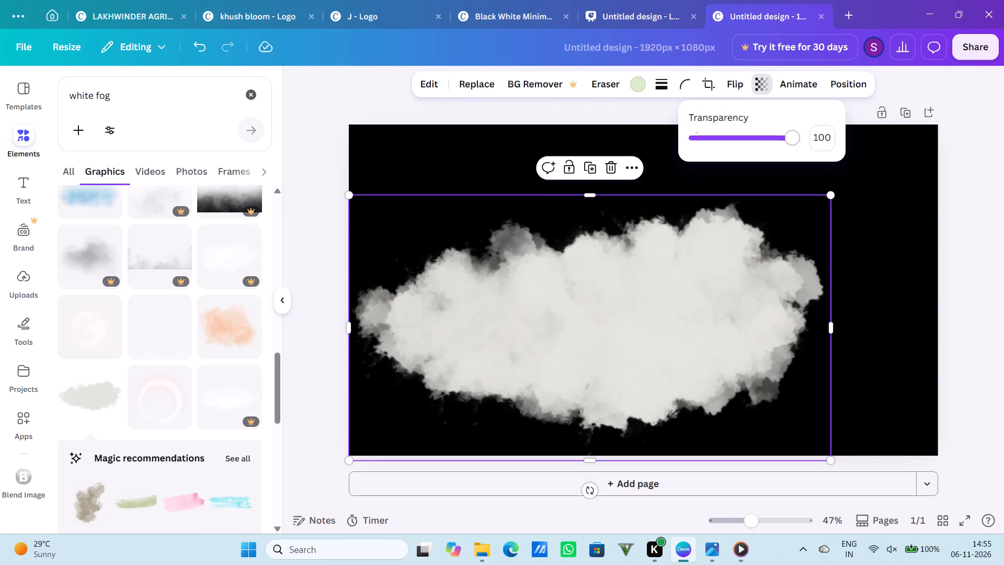
left_click_drag(793, 138, 712, 146)
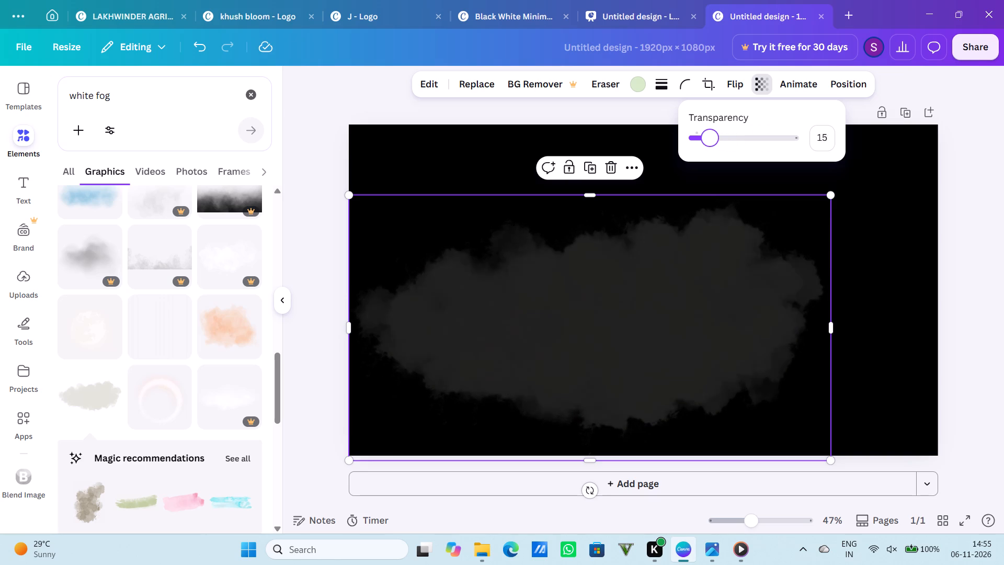
left_click_drag(712, 146, 727, 152)
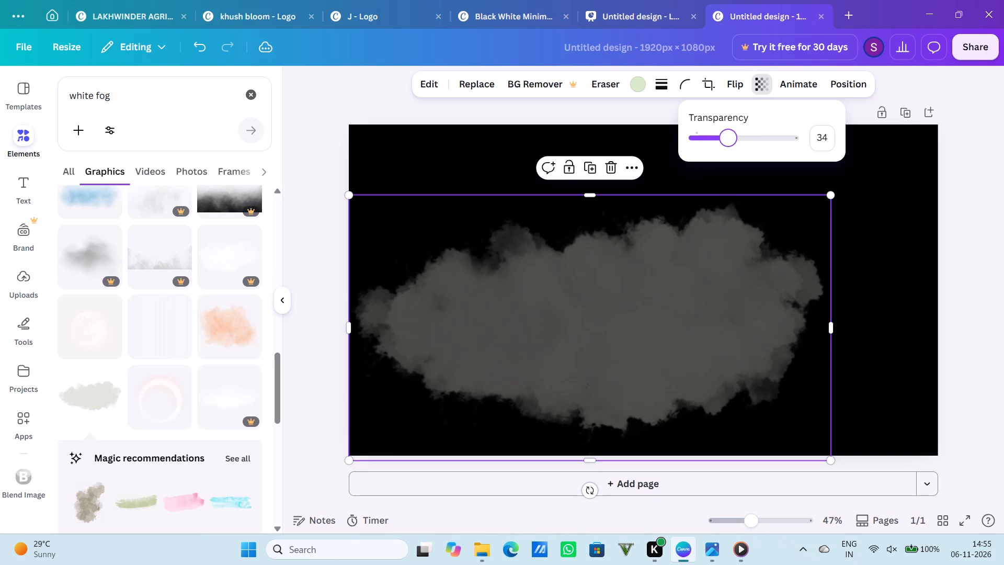
left_click_drag(727, 152, 728, 152)
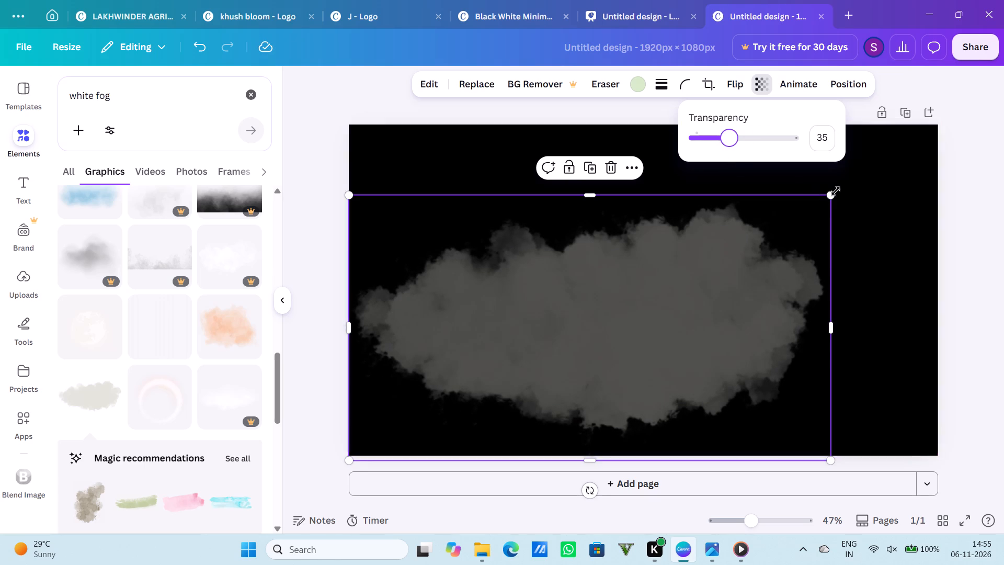
left_click(990, 186)
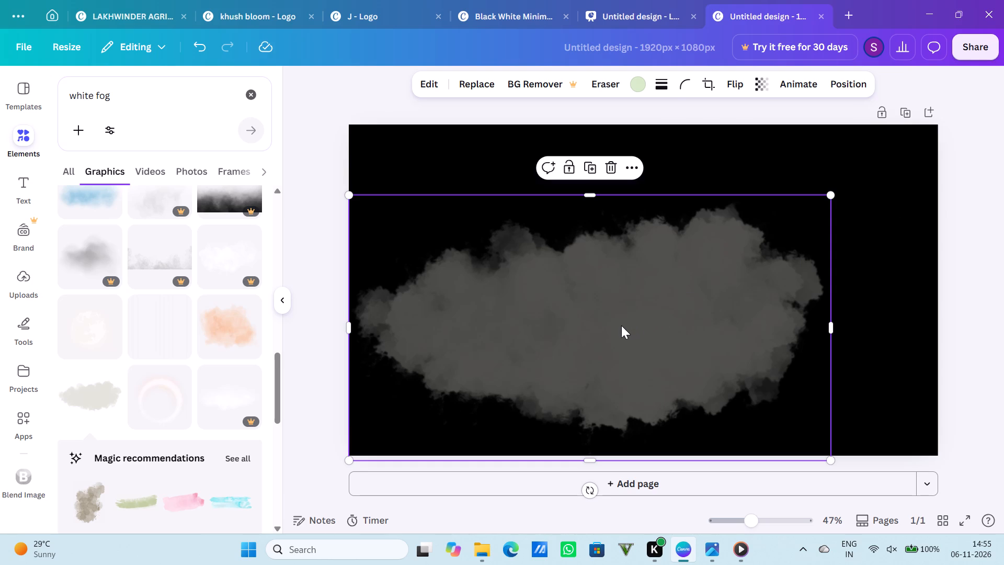
Shift the cloud graphic down and to the right, and stretch its left side beyond the page so it spans the full width.
left_click_drag(650, 340, 675, 362)
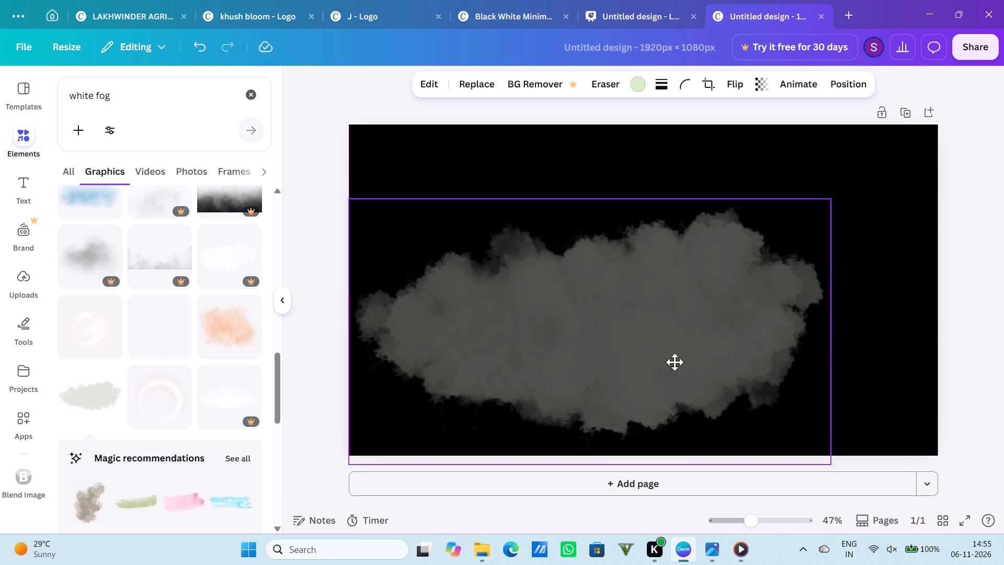
left_click_drag(675, 362, 700, 394)
left_click_drag(398, 378, 359, 381)
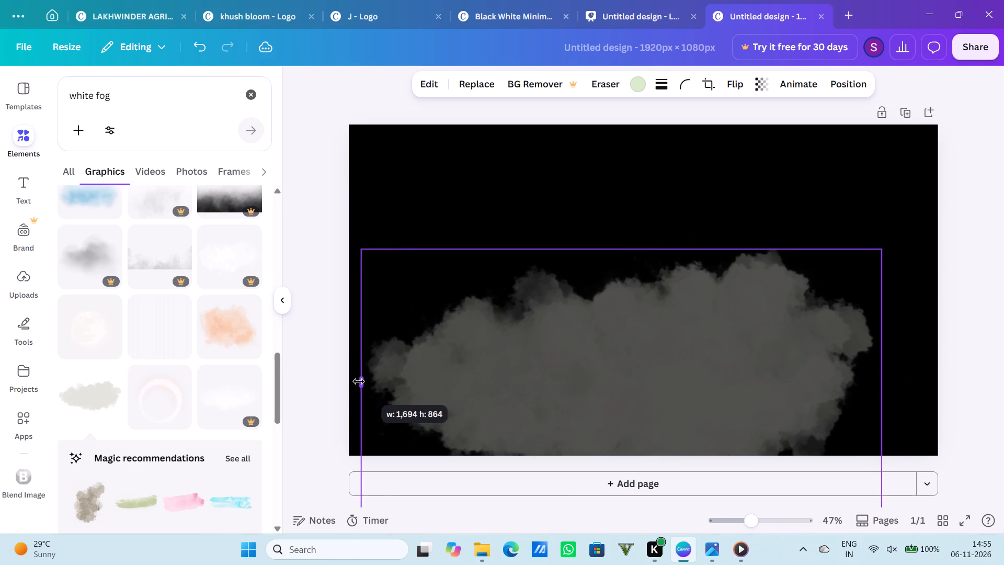
left_click_drag(359, 381, 275, 381)
left_click_drag(473, 416, 534, 435)
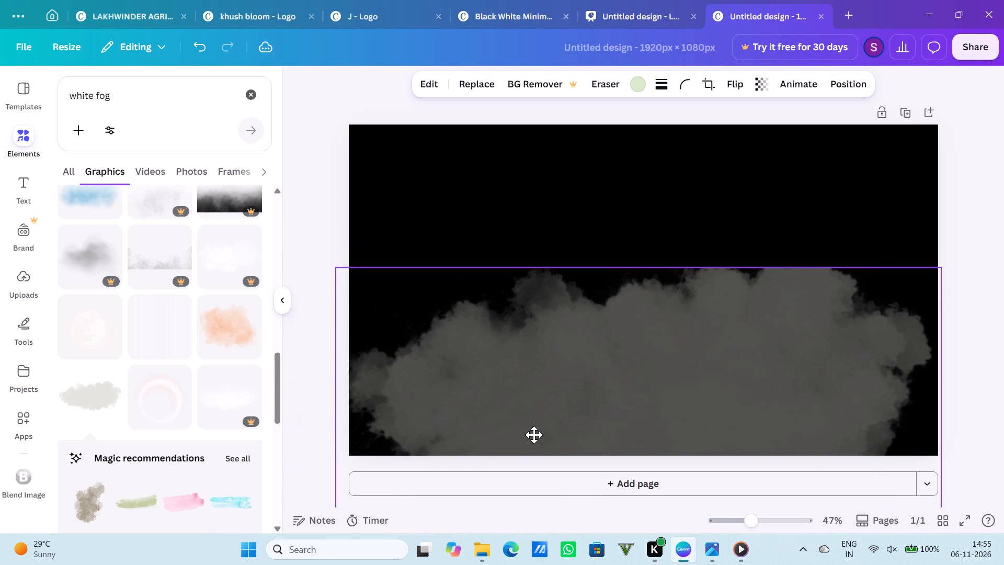
left_click_drag(534, 435, 577, 445)
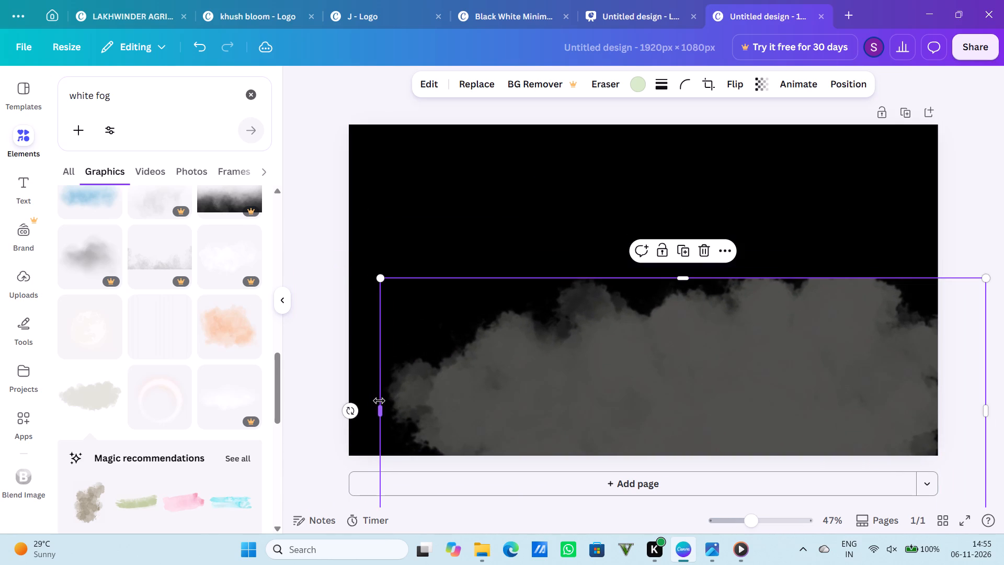
left_click_drag(379, 401, 293, 400)
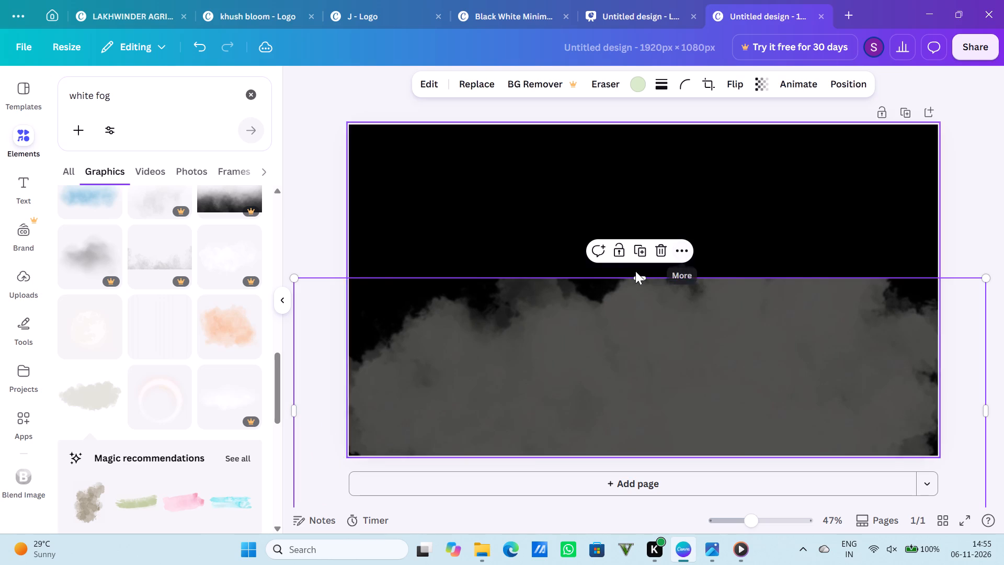
Stretch the cloud graphic's top edge upward, reposition it over about the page's lower half, and extend its right side farther beyond the page.
left_click_drag(634, 280, 634, 229)
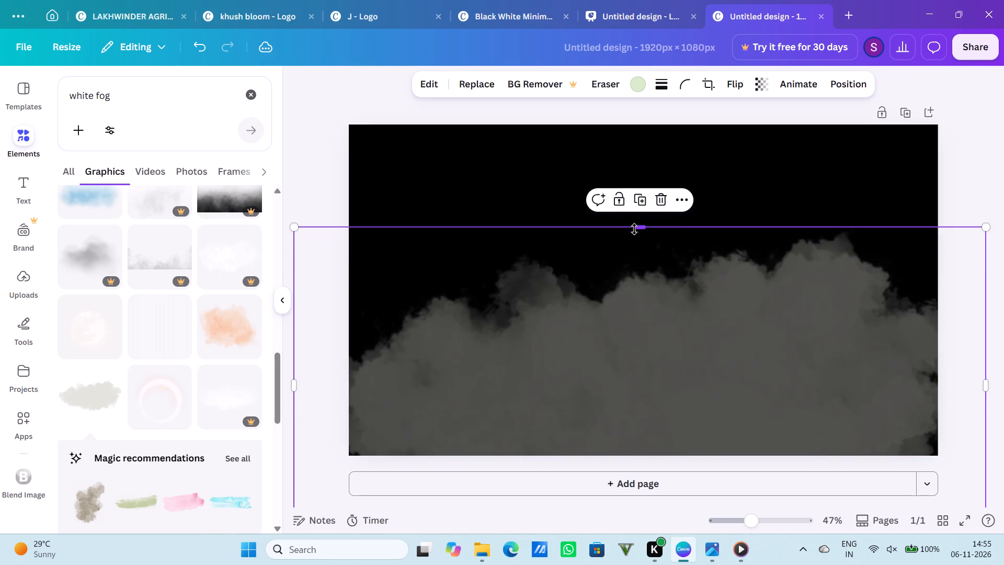
left_click(982, 157)
left_click_drag(760, 347, 755, 403)
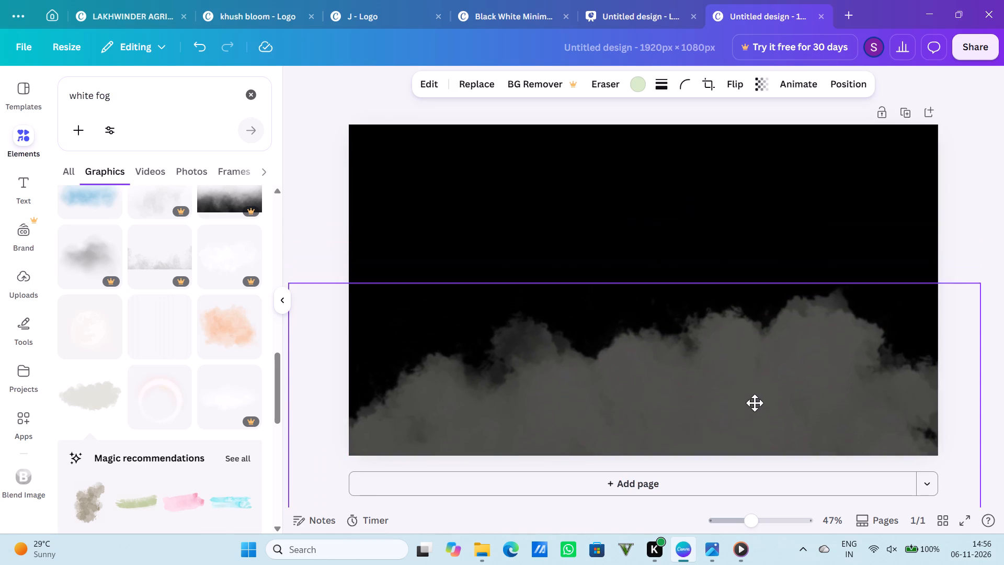
left_click_drag(755, 403, 752, 420)
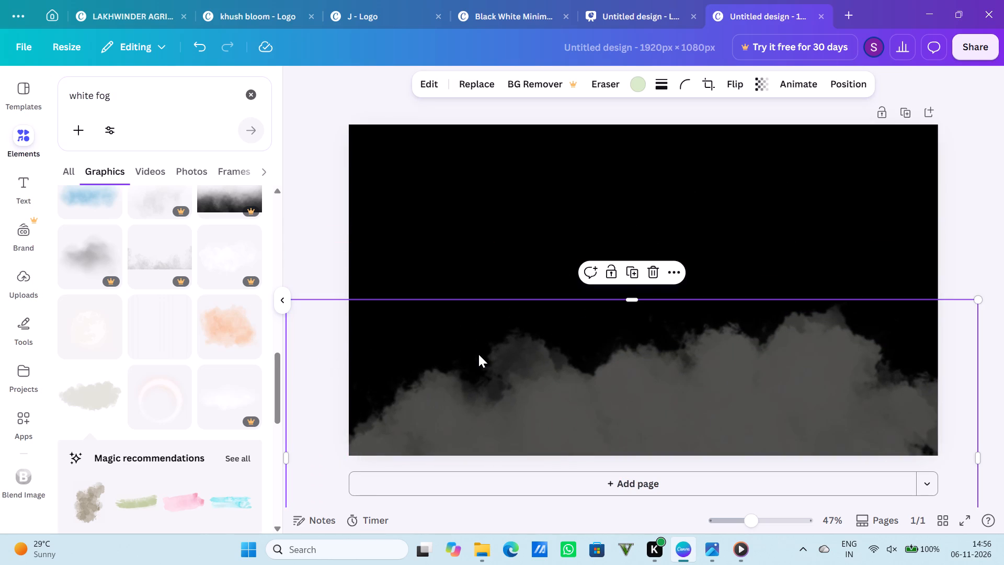
left_click_drag(458, 388, 436, 371)
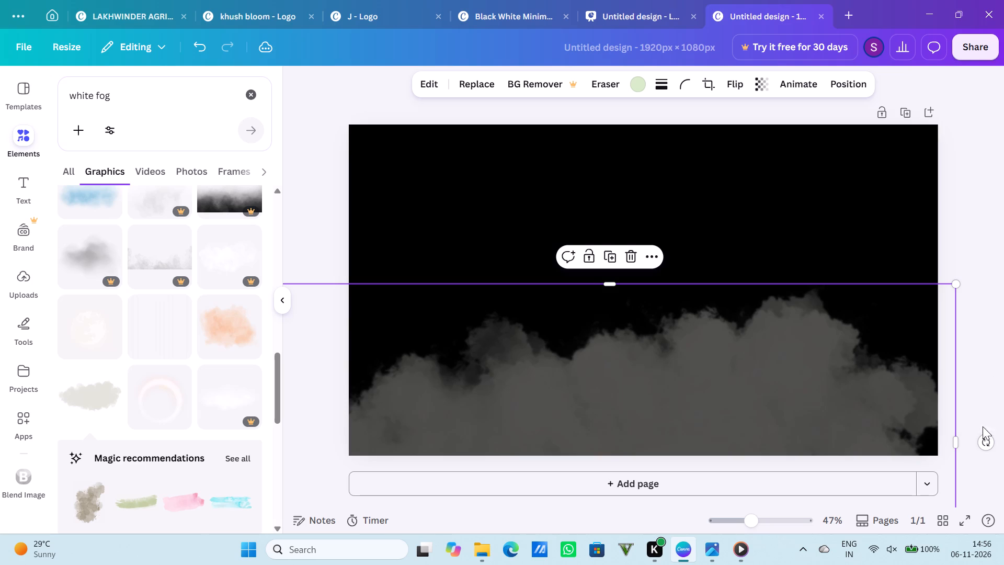
left_click_drag(959, 439, 987, 442)
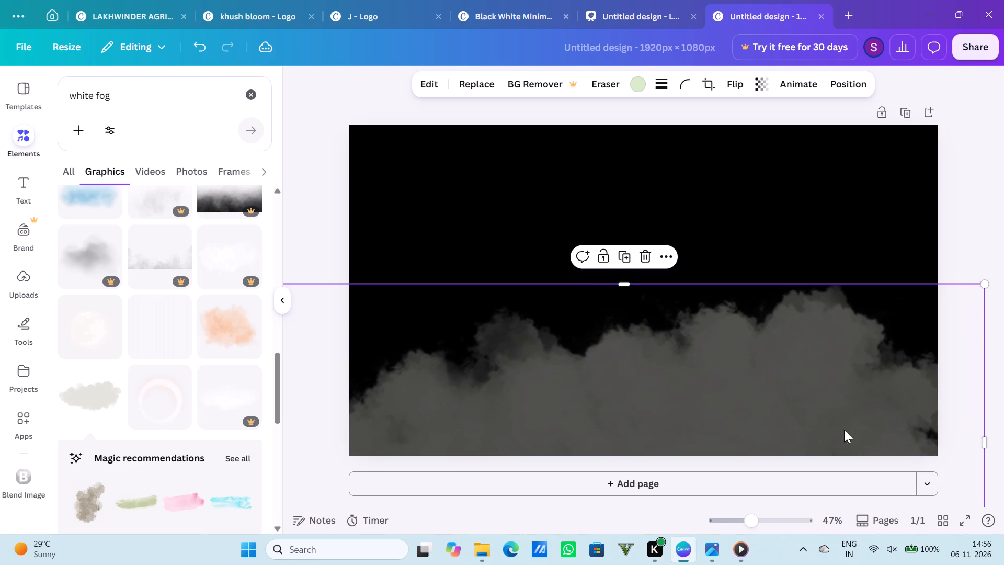
left_click(974, 127)
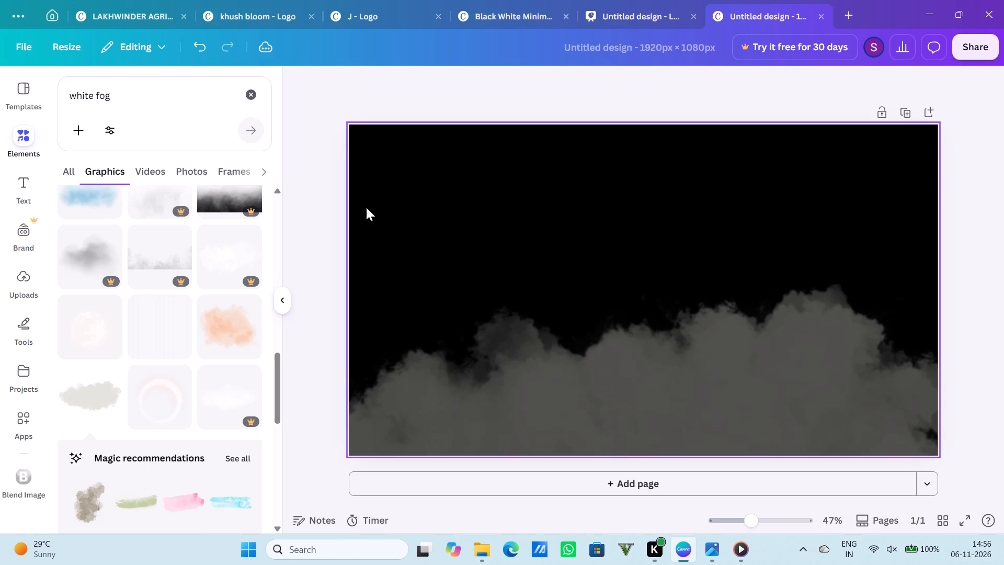
Clear the white fog search, open the Photos category and search it for "black bmw m5".
left_click(258, 93)
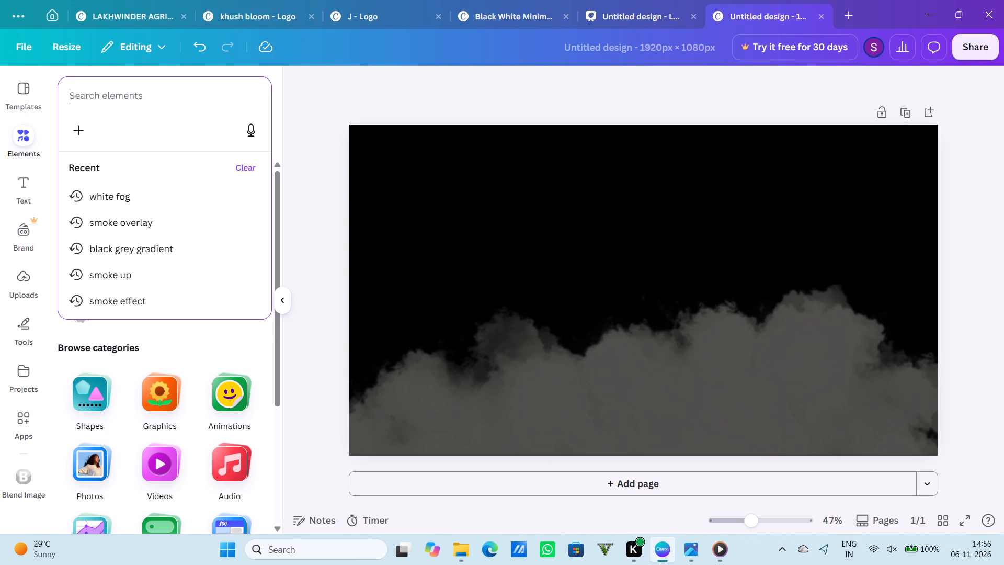
left_click(301, 101)
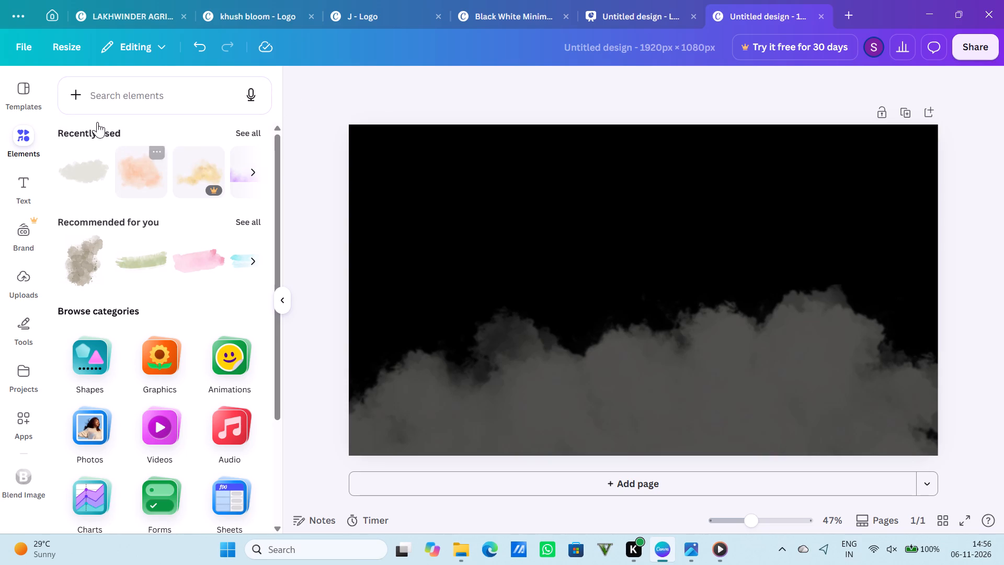
left_click(82, 97)
left_click(82, 97)
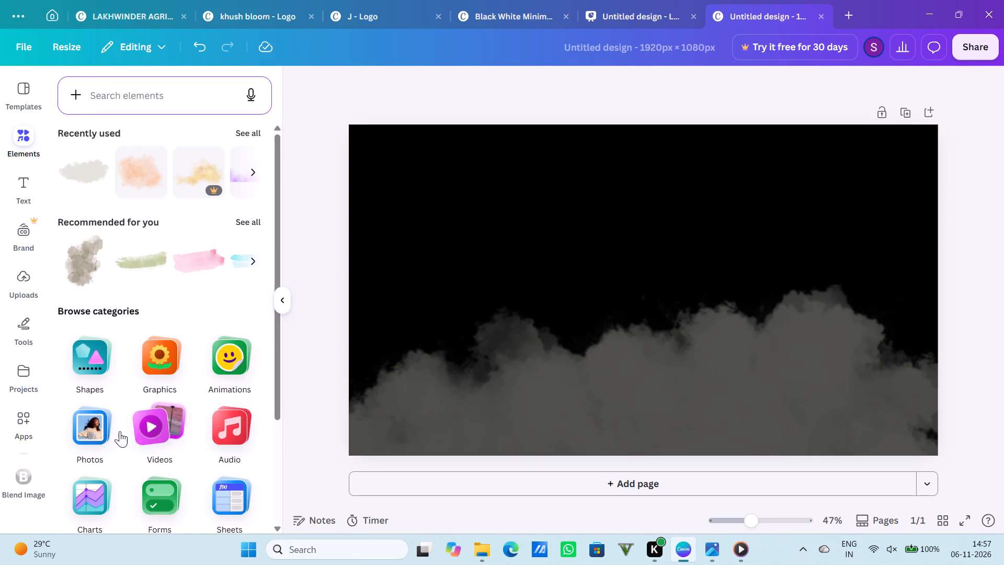
left_click(102, 427)
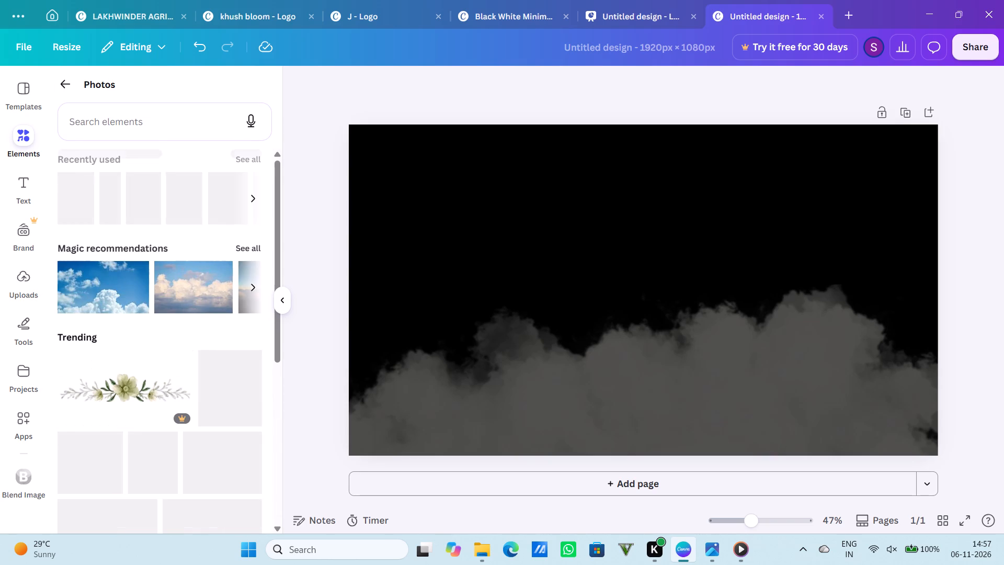
left_click(163, 121)
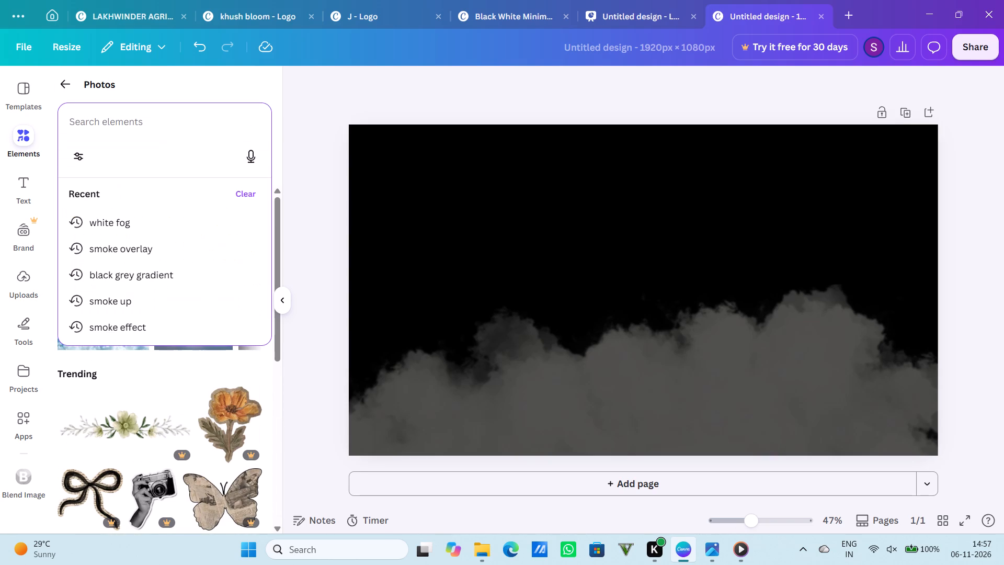
type("black")
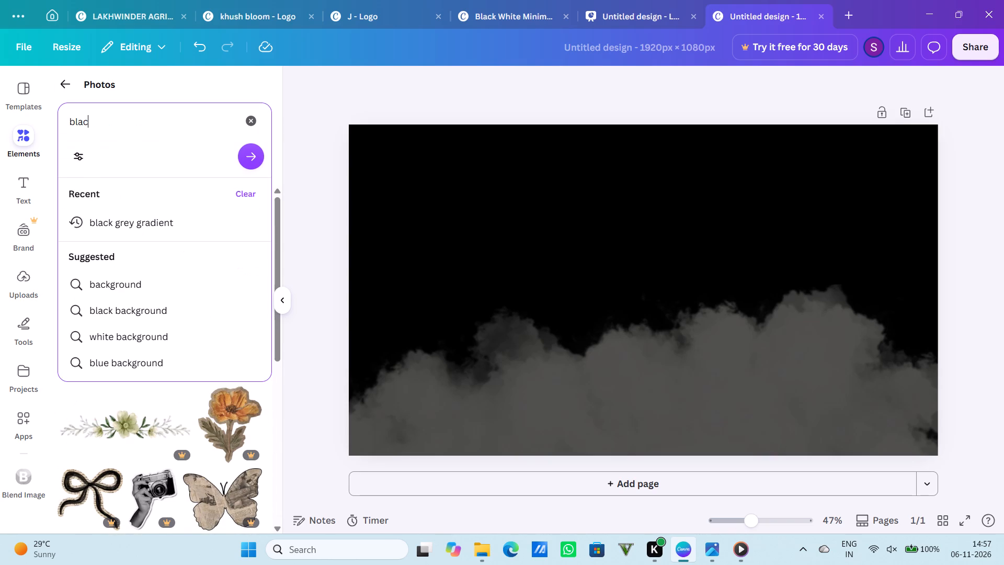
key("space")
type("bm")
type("w mr")
key("Return")
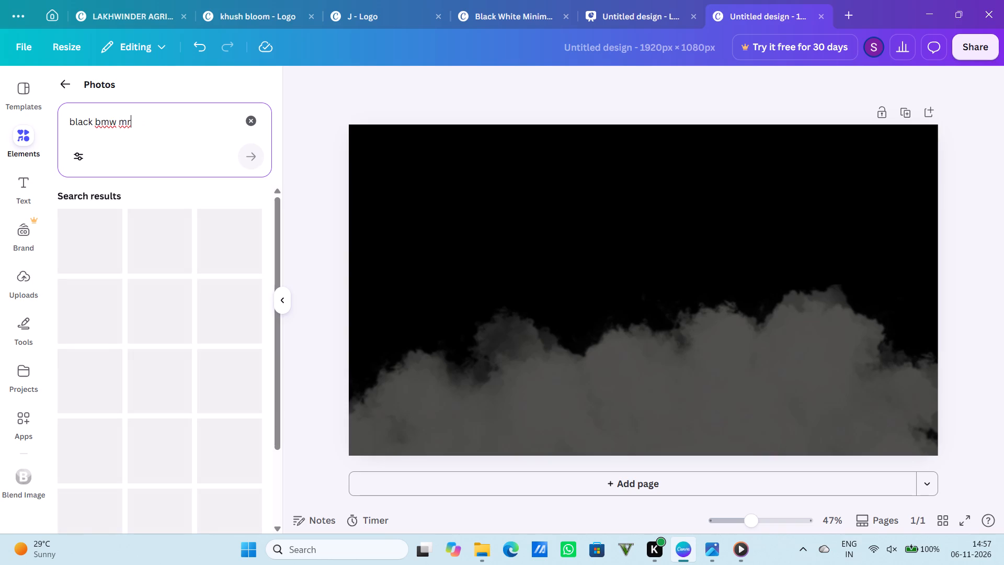
key("BackSpace")
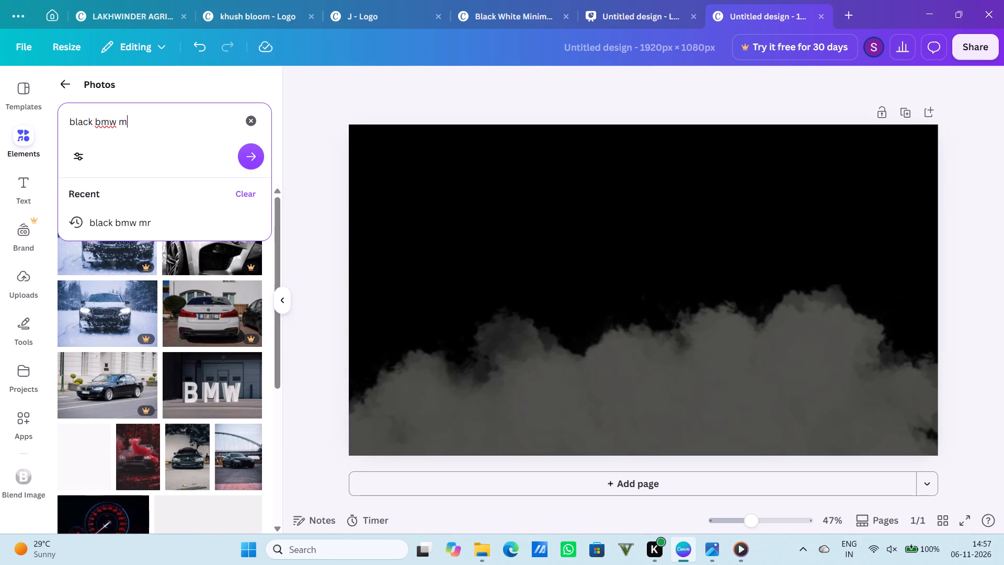
key("shift+percent")
key("BackSpace")
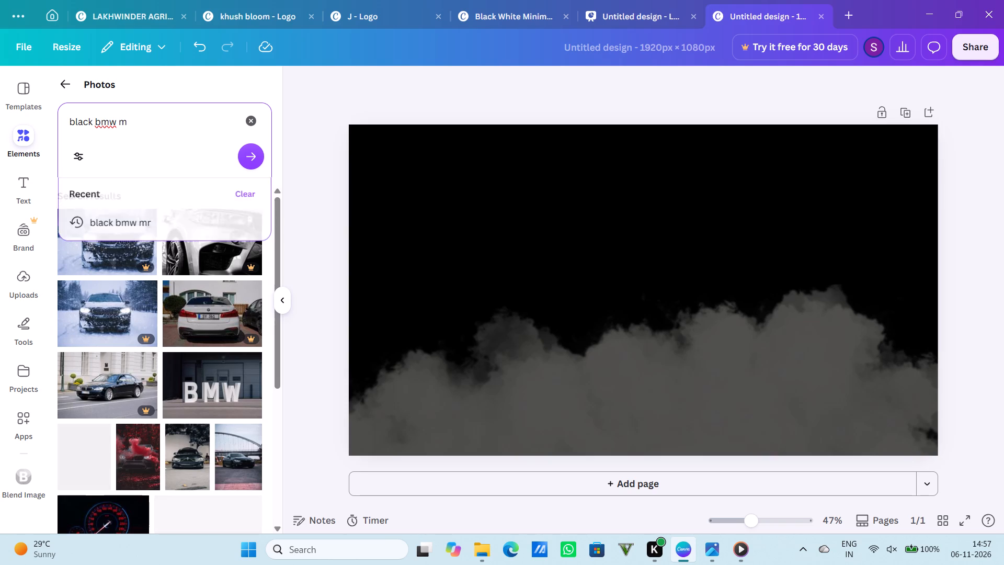
key("5")
key("Return")
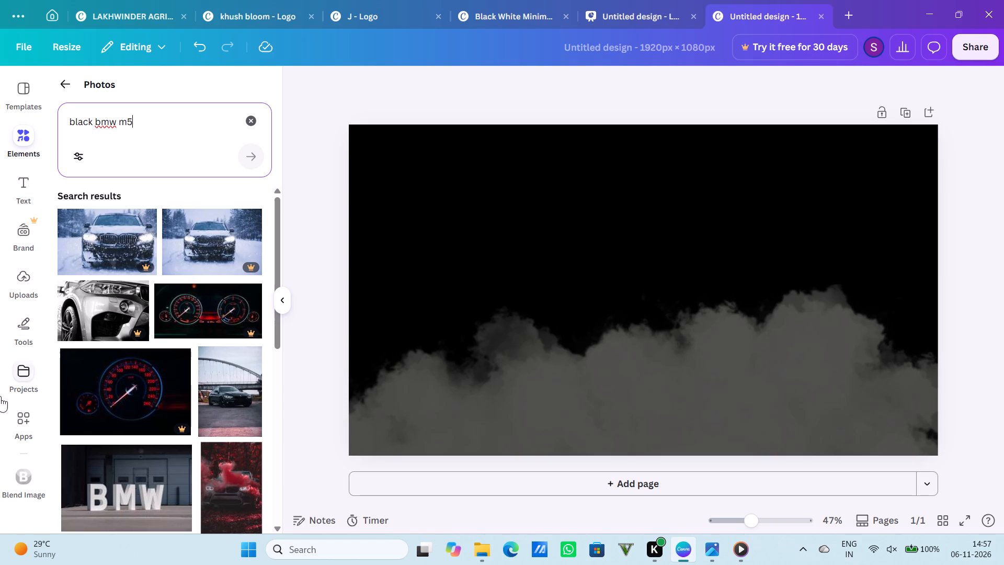
Add the free photo of a white BMW coupe in side view on a dark background from the results.
scroll(144, 375, "down", 2)
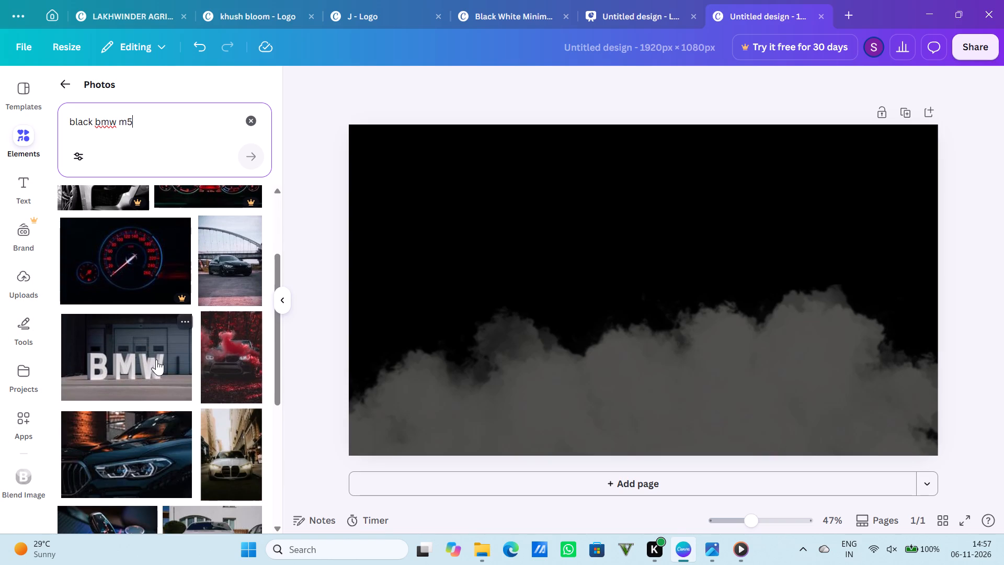
scroll(156, 359, "down", 6)
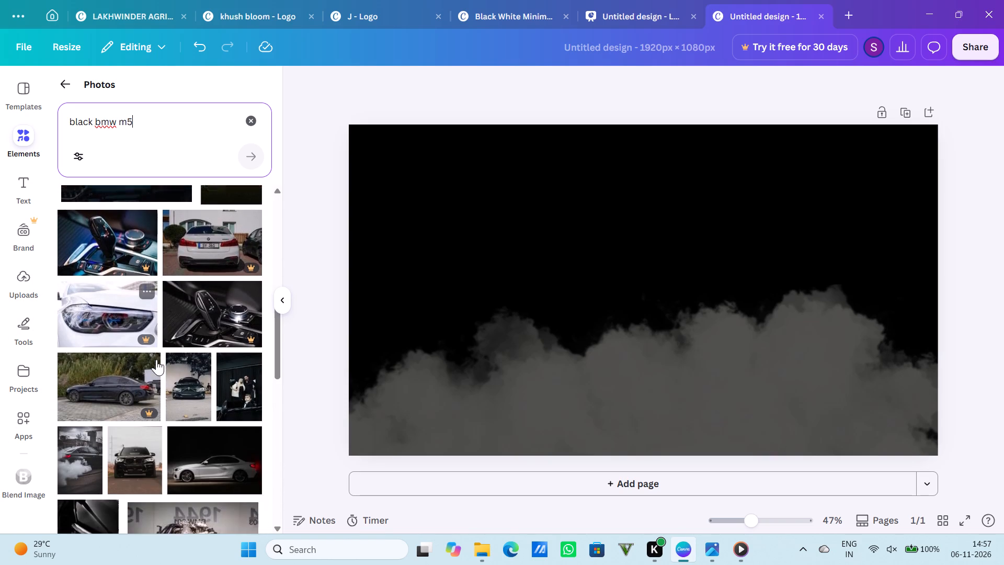
scroll(156, 359, "down", 1)
left_click(218, 314)
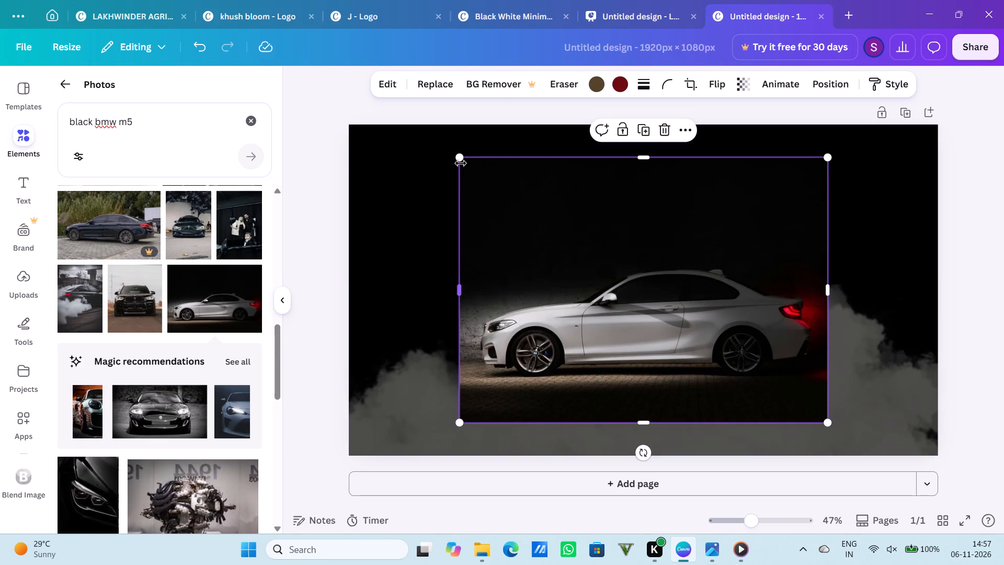
Send the car photo to the back so it sits behind the fog overlay.
left_click(438, 183)
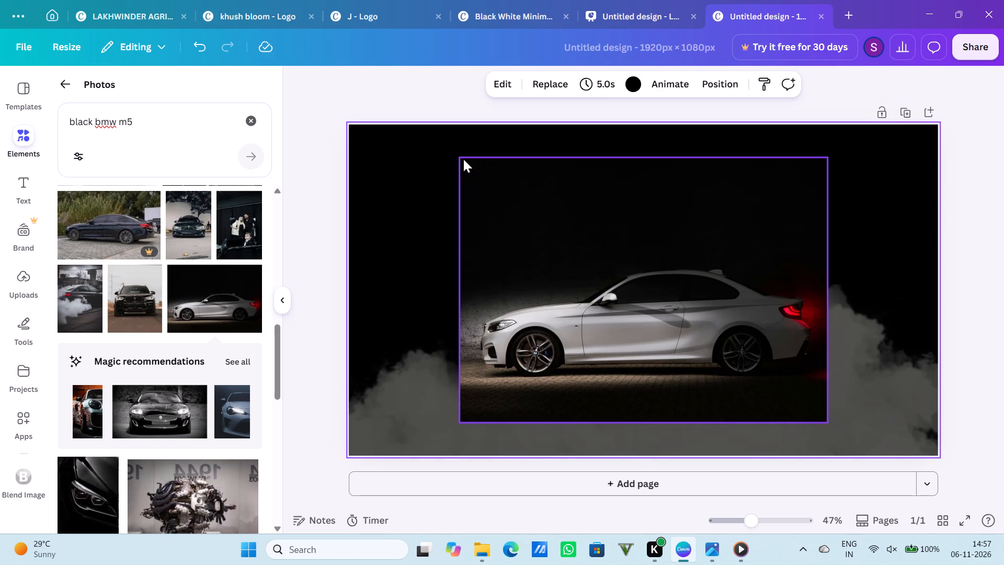
left_click(376, 207)
left_click(848, 417)
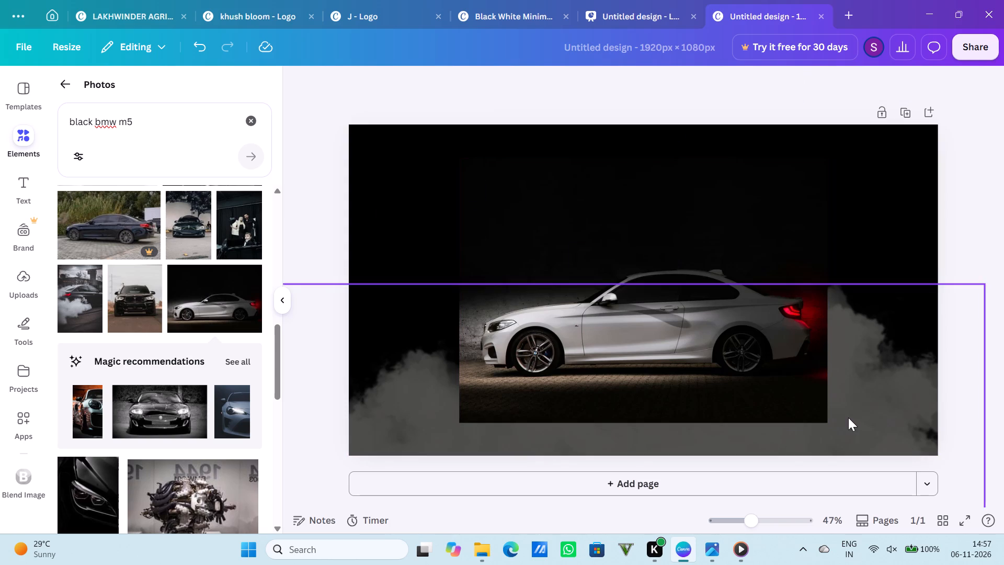
left_click(688, 336)
left_click(846, 85)
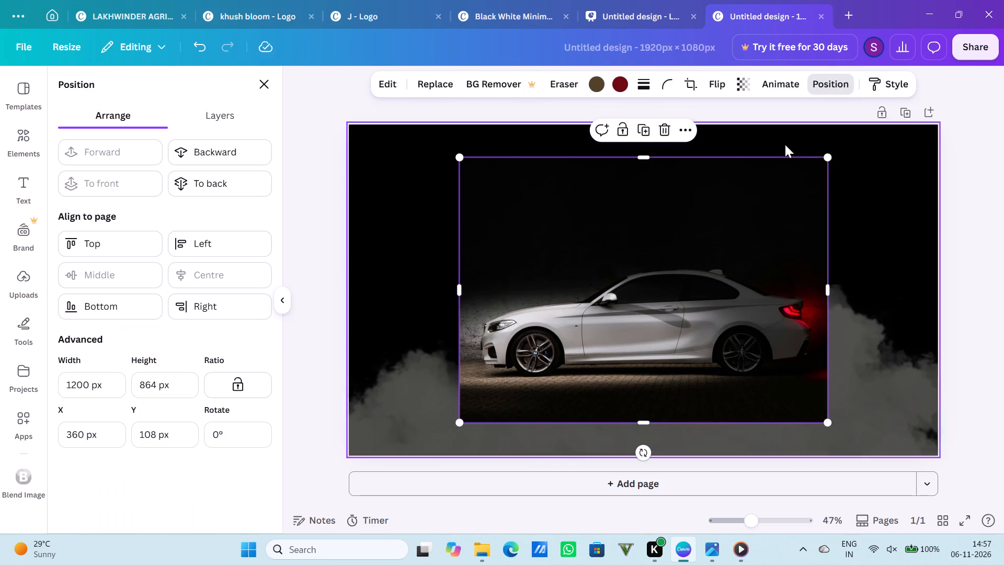
left_click(235, 180)
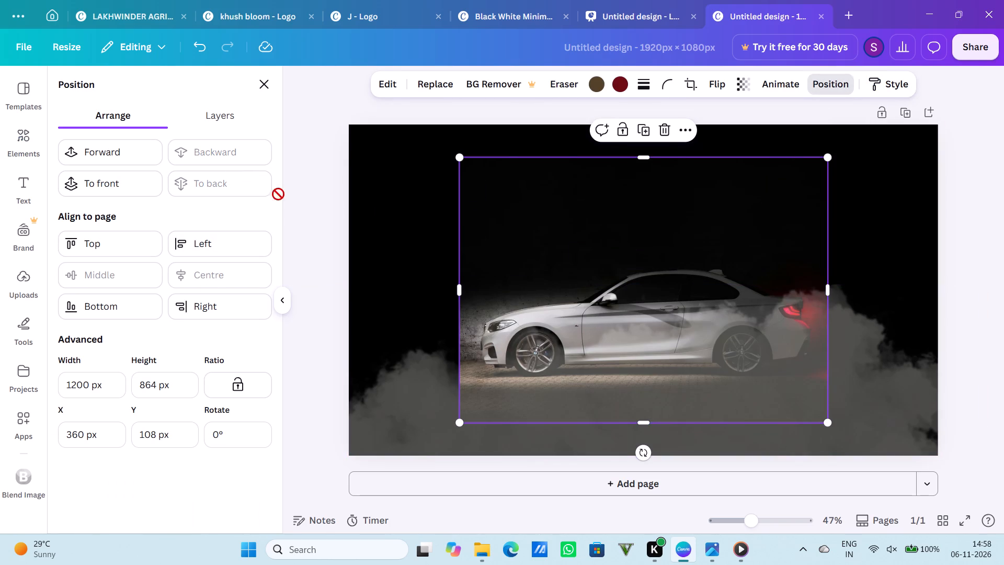
Enlarge and reposition the car photo, extending its sides to about 1962 × 1151 px so it covers the whole page.
left_click(895, 234)
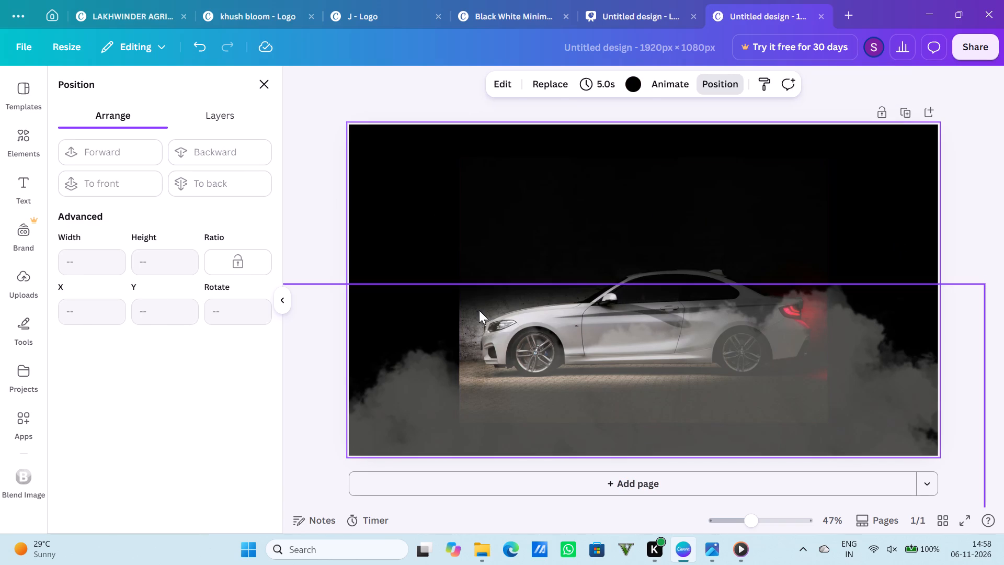
left_click(479, 310)
left_click(480, 268)
left_click_drag(462, 160, 288, 143)
left_click_drag(400, 232, 448, 254)
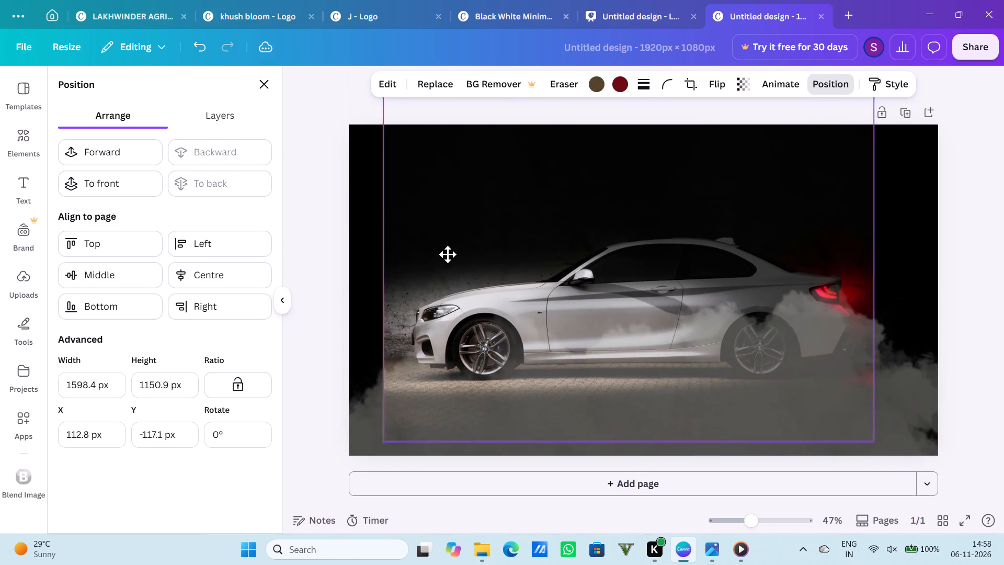
left_click_drag(448, 254, 458, 270)
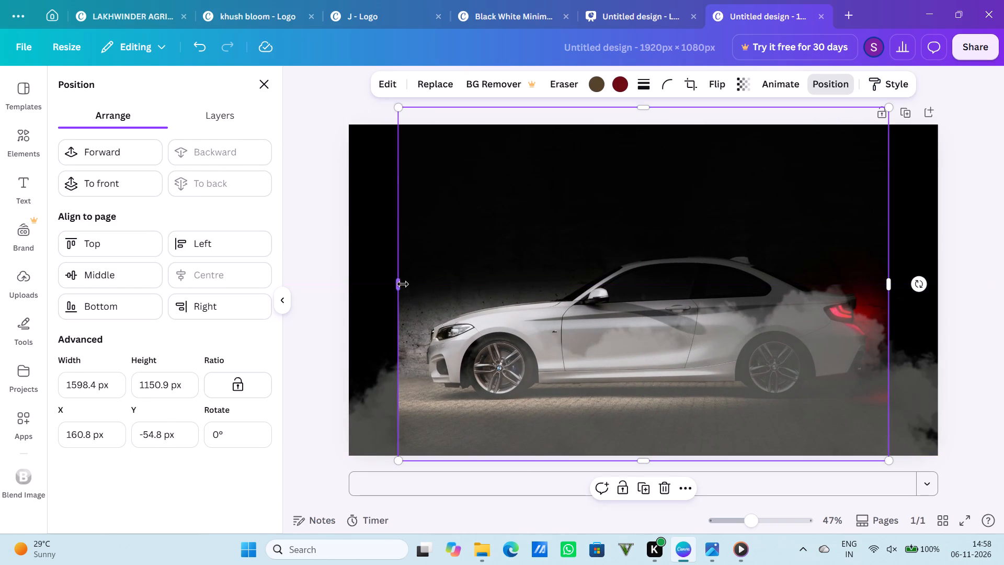
left_click_drag(403, 284, 354, 287)
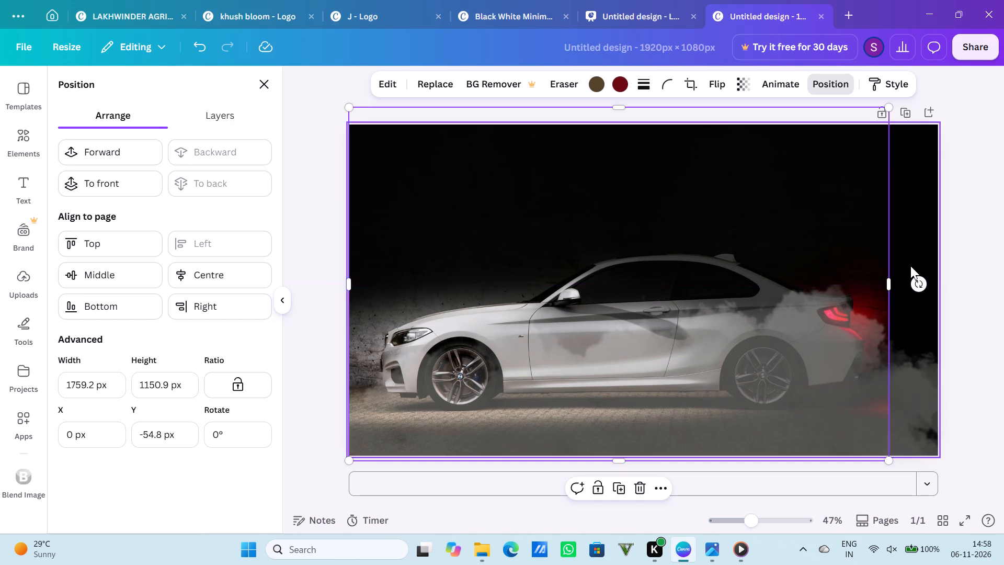
left_click_drag(888, 283, 951, 283)
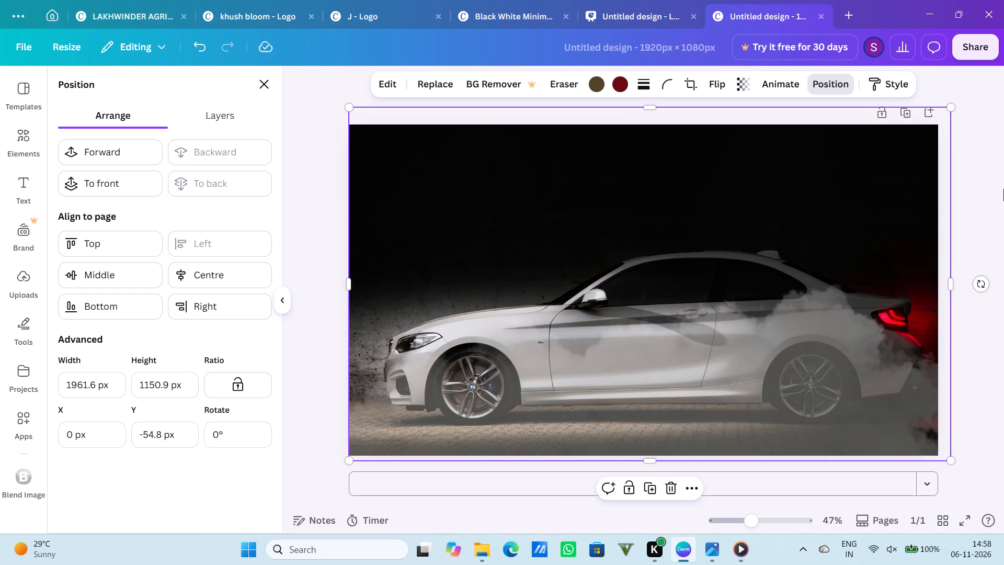
left_click(939, 207)
left_click(983, 211)
Move the car photo up and slightly left so the fog overlay extends below its bottom edge.
left_click_drag(706, 259, 705, 259)
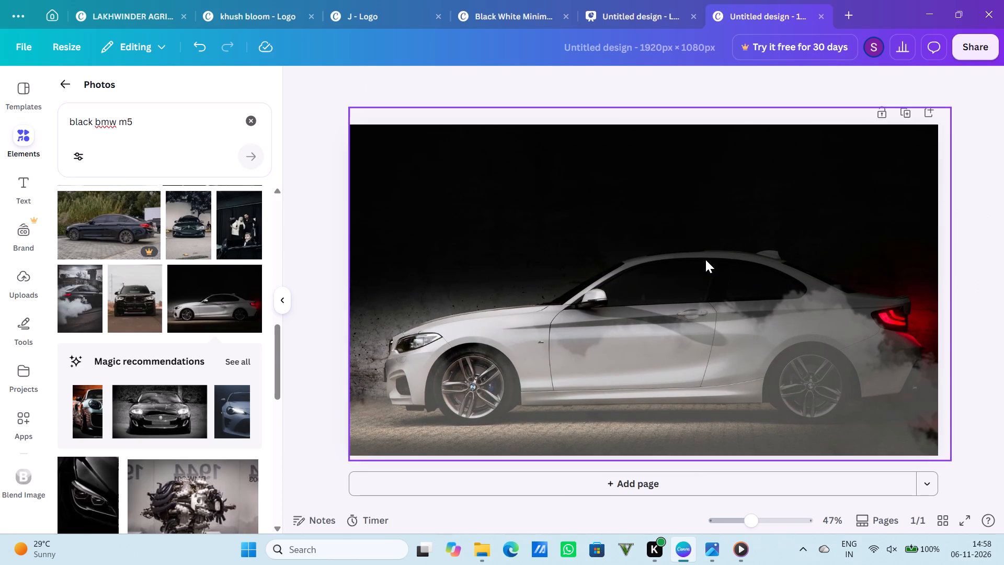
left_click_drag(705, 259, 692, 241)
left_click(693, 279)
left_click(651, 325)
left_click(675, 235)
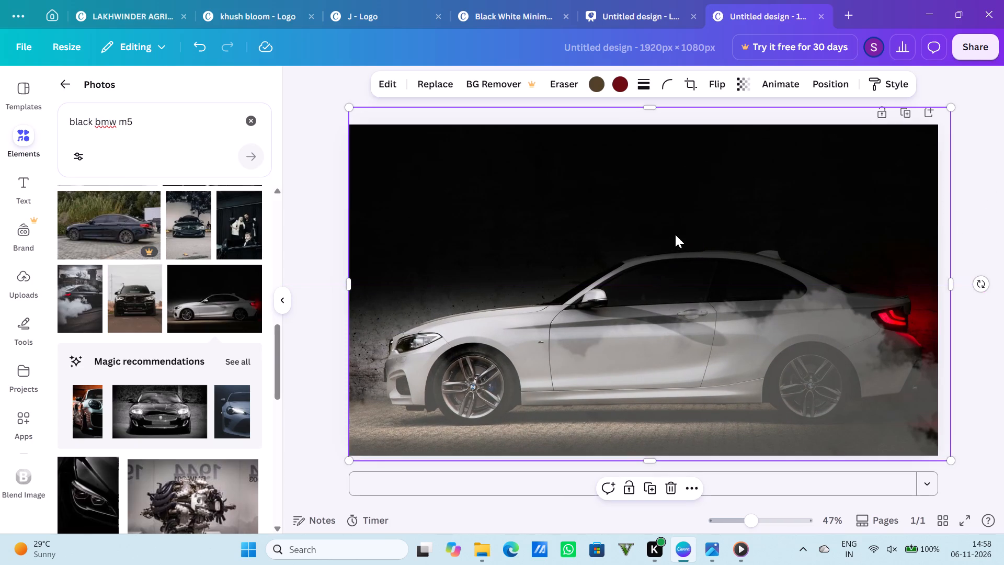
left_click(679, 219)
left_click(674, 277)
left_click_drag(674, 277, 677, 222)
left_click_drag(632, 232, 642, 167)
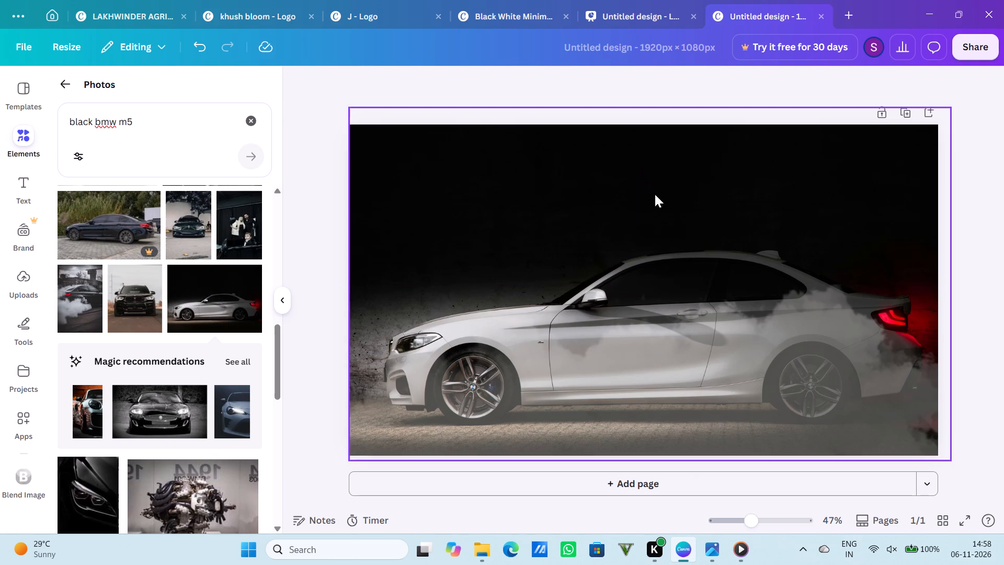
left_click(681, 303)
left_click(690, 280)
left_click(716, 260)
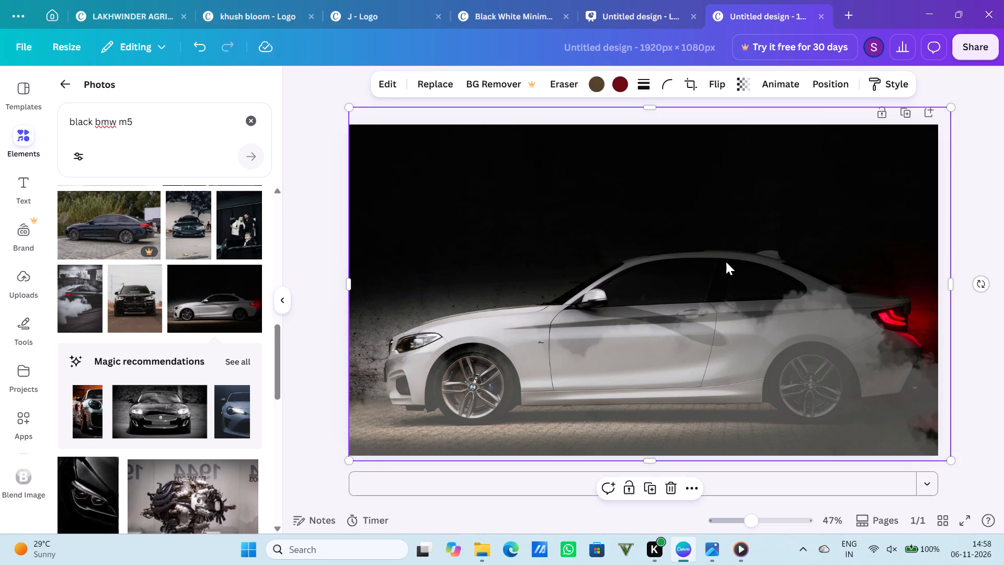
left_click_drag(726, 262, 726, 208)
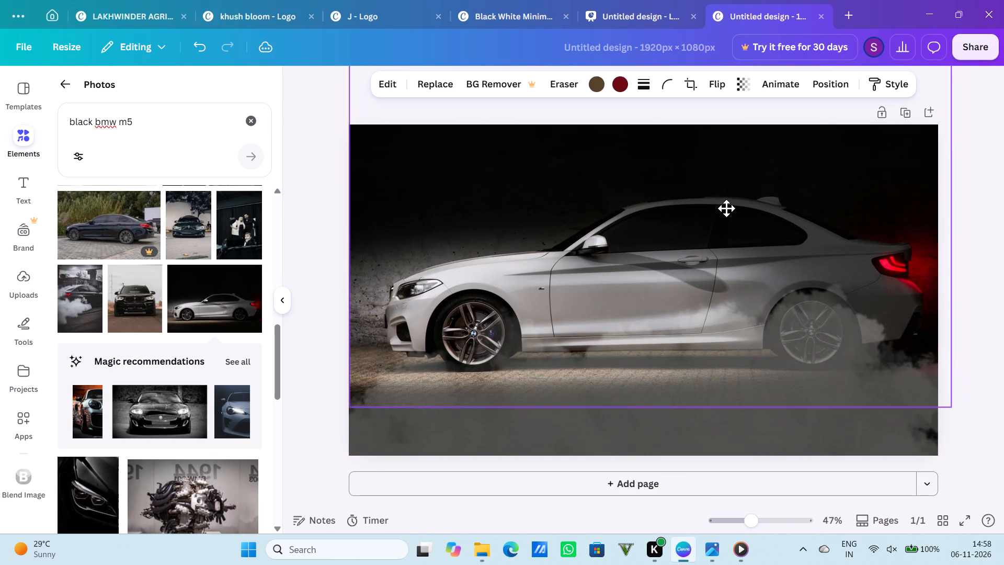
left_click_drag(726, 208, 708, 218)
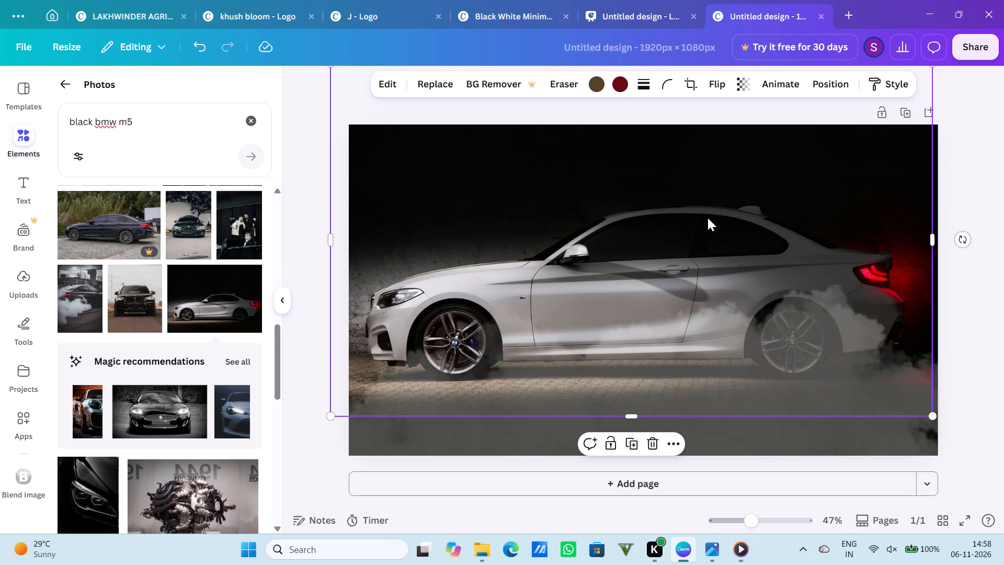
left_click(946, 188)
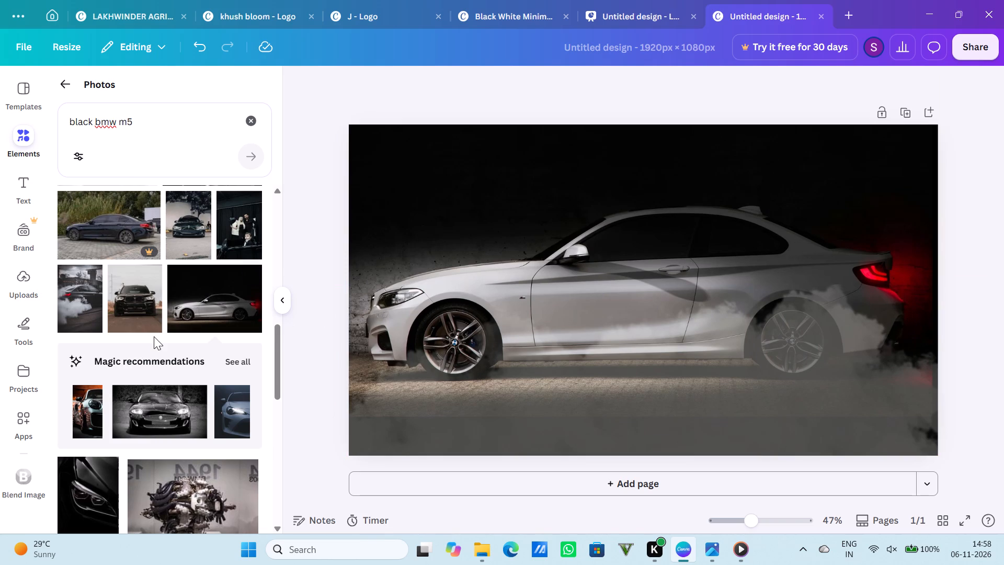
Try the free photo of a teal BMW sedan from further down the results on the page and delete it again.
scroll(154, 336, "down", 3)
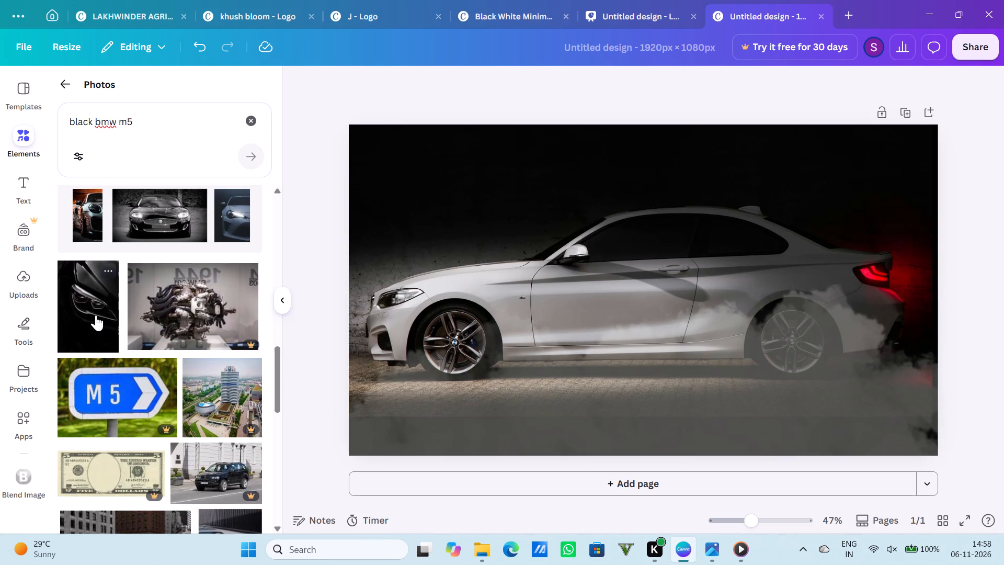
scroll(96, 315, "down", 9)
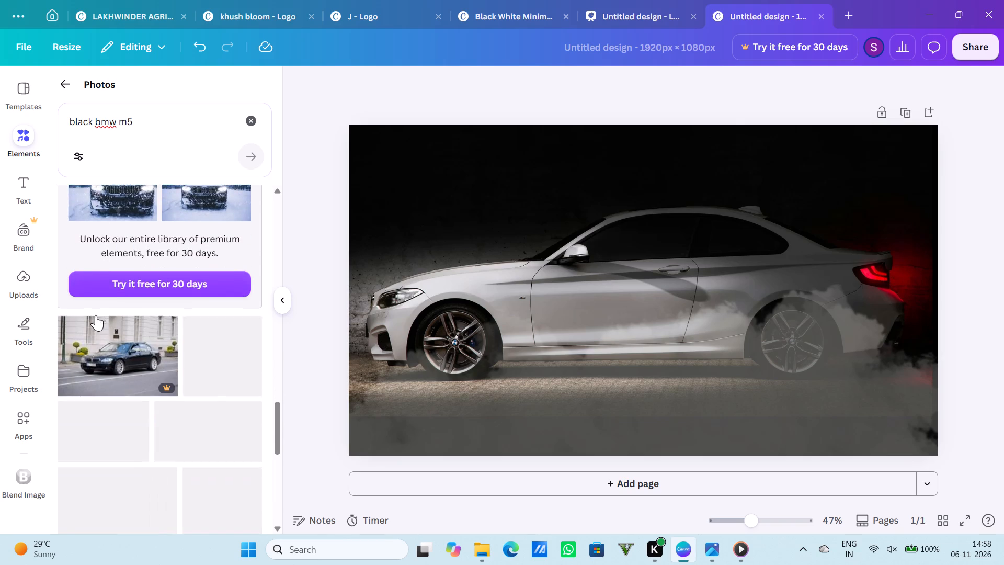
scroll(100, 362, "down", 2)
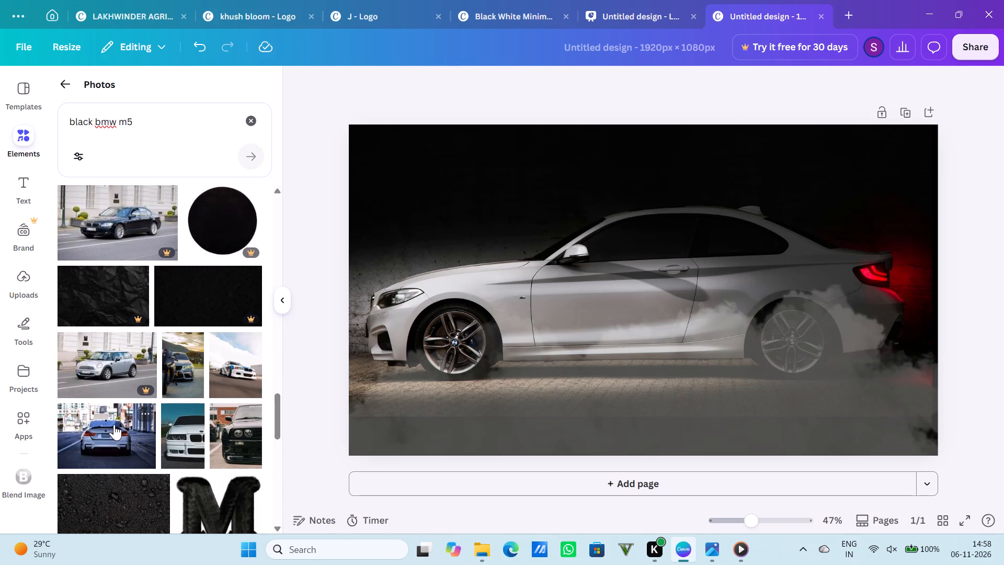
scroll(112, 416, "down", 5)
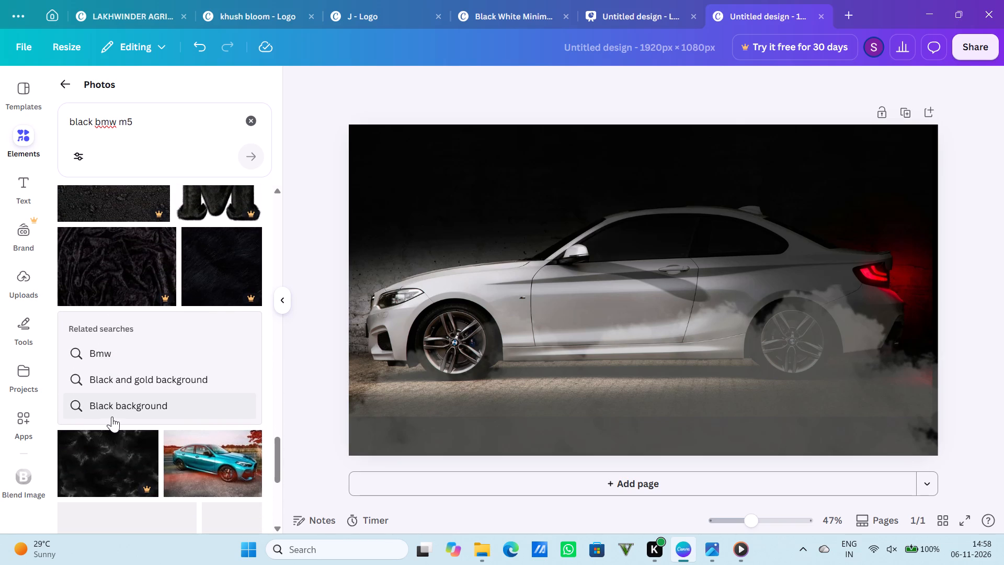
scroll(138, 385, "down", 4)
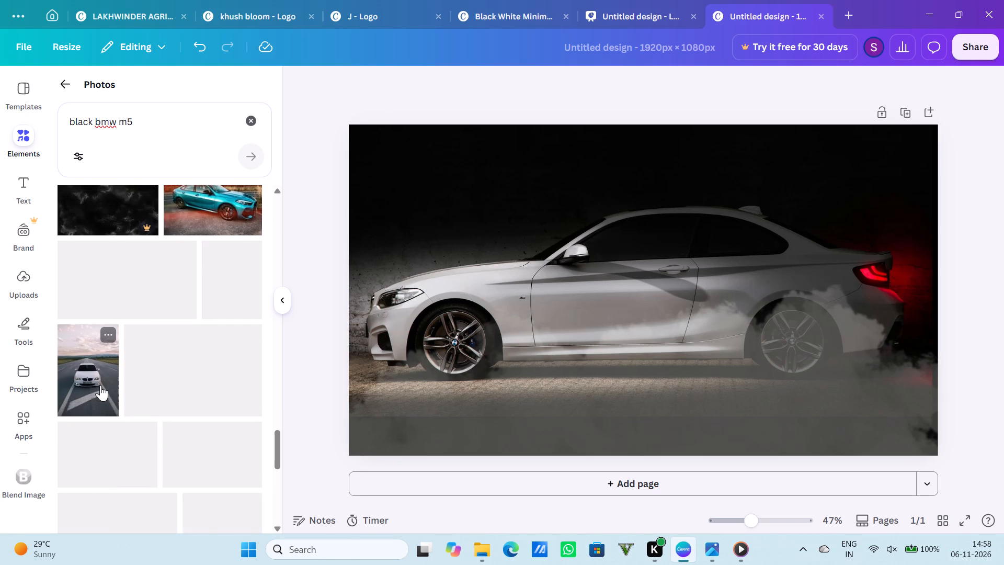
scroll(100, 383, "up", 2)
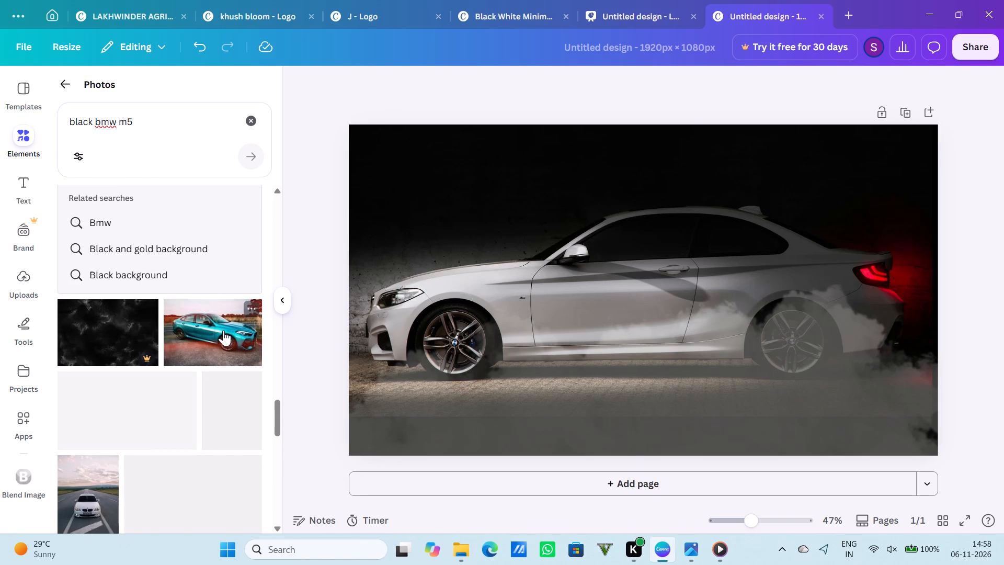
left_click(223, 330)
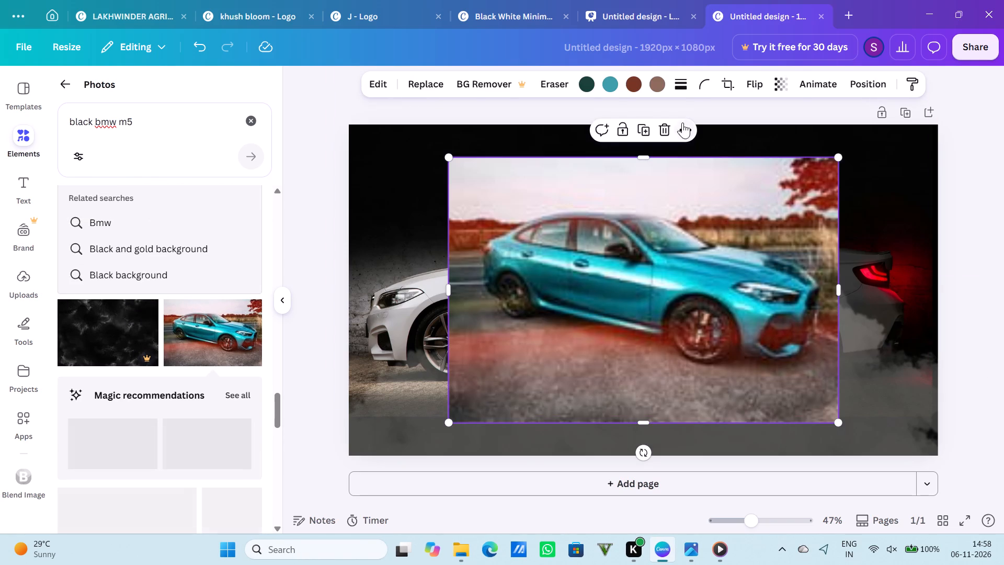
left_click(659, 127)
Look through the "black bmw m5" photo results for a more suitable car picture.
scroll(69, 380, "down", 4)
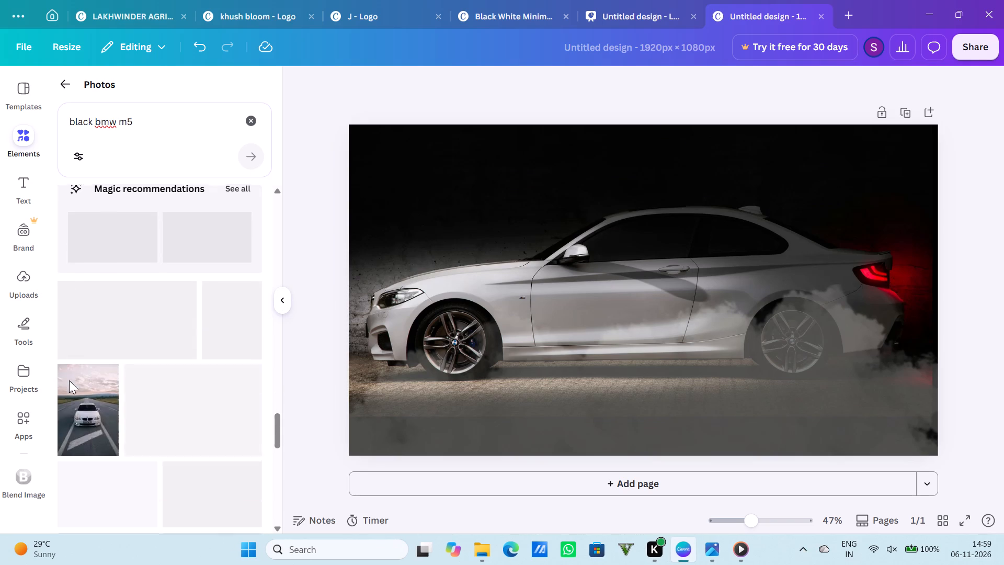
scroll(163, 345, "down", 4)
scroll(163, 345, "up", 7)
scroll(163, 345, "up", 18)
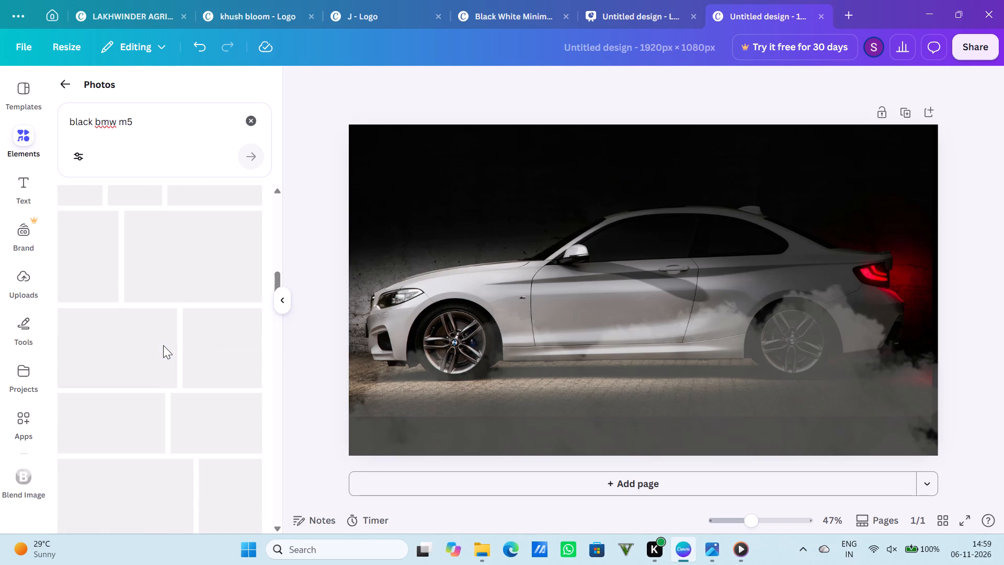
scroll(163, 345, "up", 17)
scroll(163, 345, "down", 4)
scroll(163, 345, "up", 1)
scroll(163, 345, "down", 2)
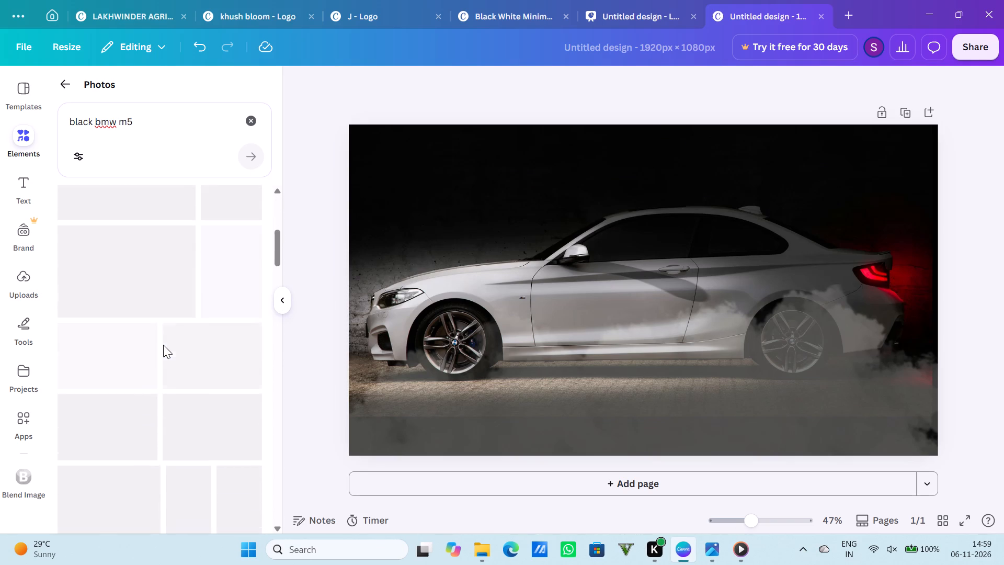
scroll(163, 345, "down", 1)
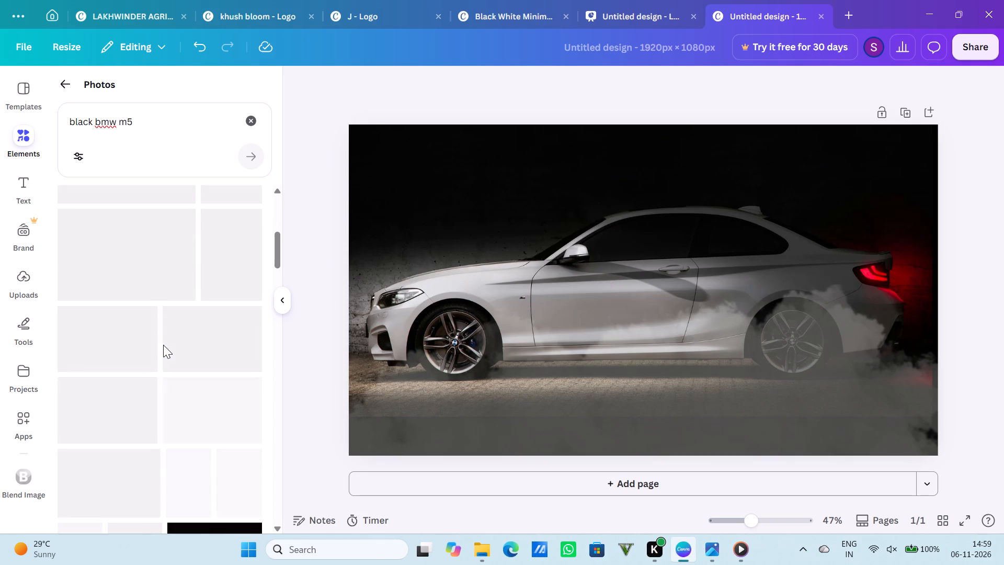
scroll(163, 345, "down", 3)
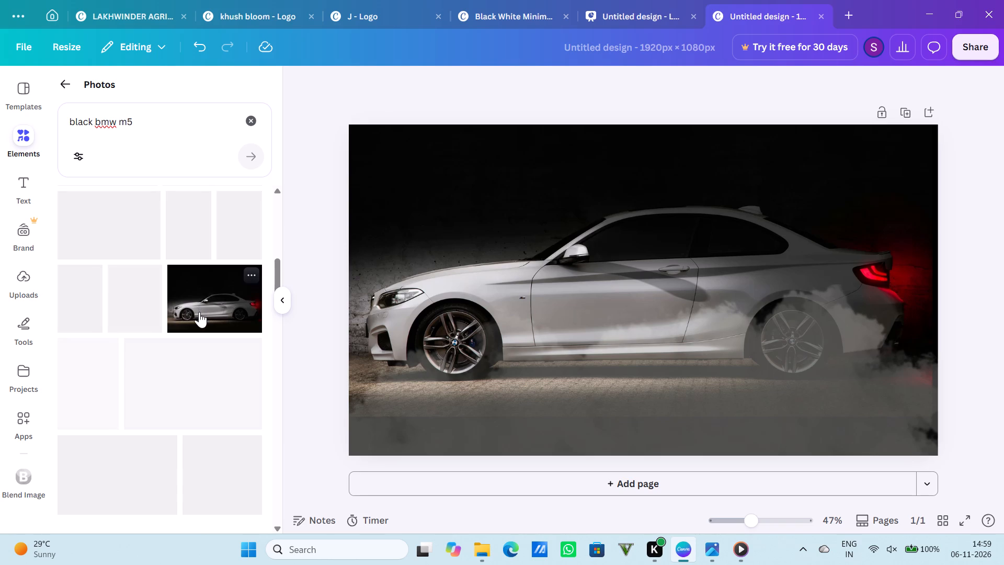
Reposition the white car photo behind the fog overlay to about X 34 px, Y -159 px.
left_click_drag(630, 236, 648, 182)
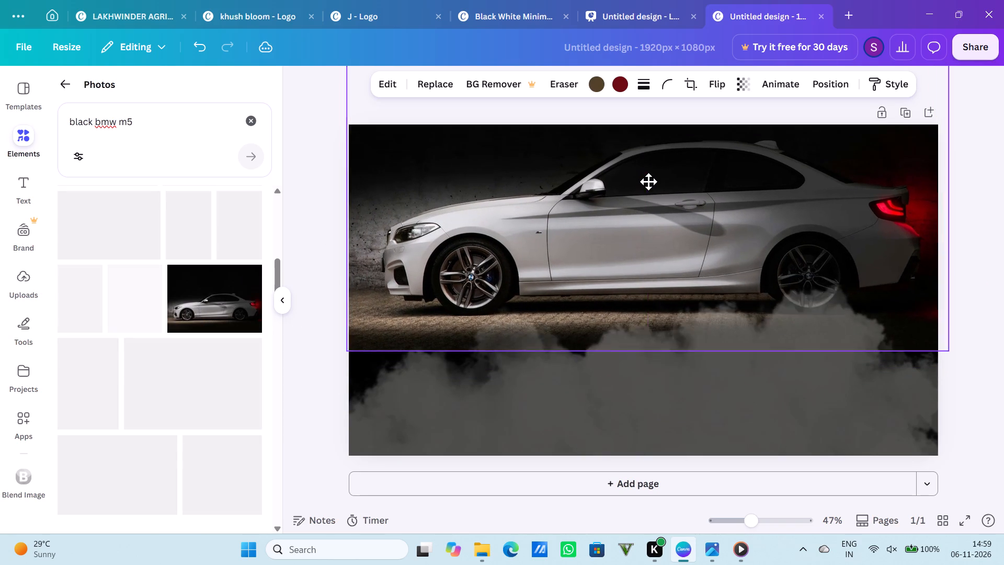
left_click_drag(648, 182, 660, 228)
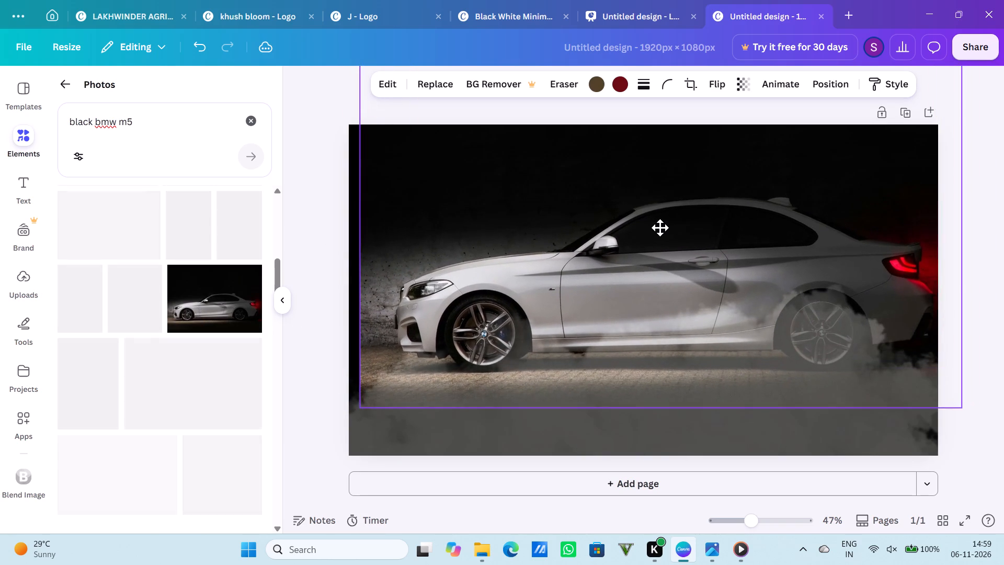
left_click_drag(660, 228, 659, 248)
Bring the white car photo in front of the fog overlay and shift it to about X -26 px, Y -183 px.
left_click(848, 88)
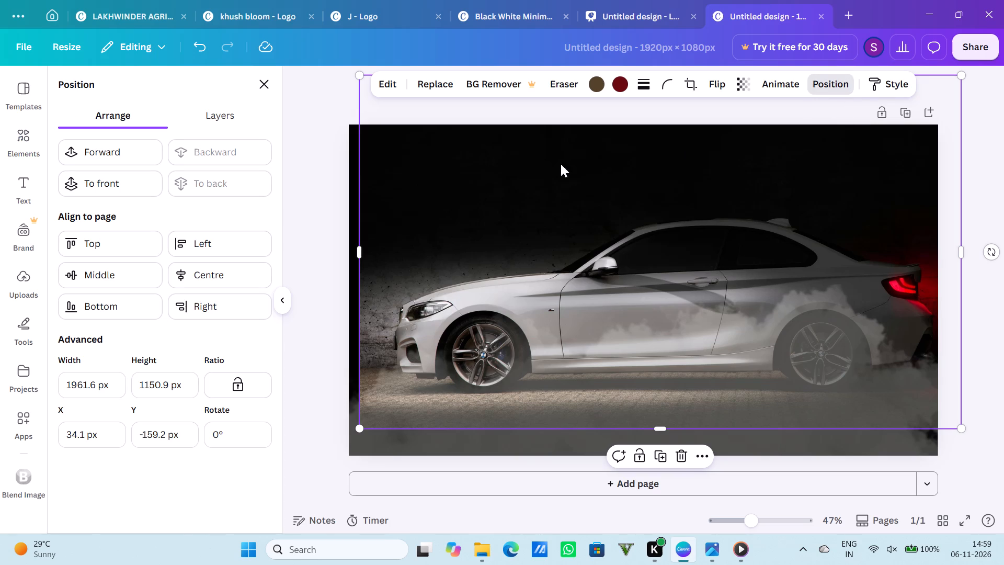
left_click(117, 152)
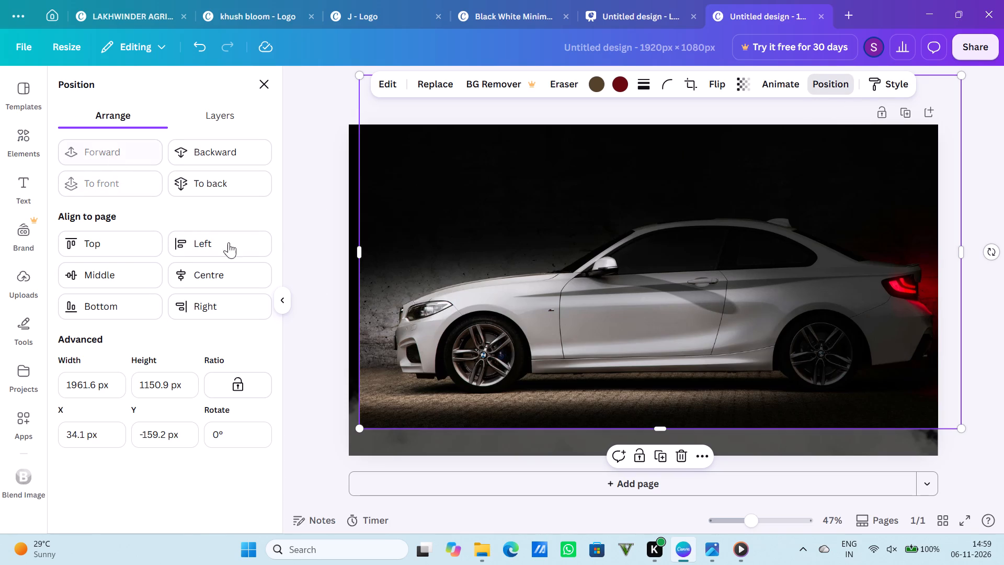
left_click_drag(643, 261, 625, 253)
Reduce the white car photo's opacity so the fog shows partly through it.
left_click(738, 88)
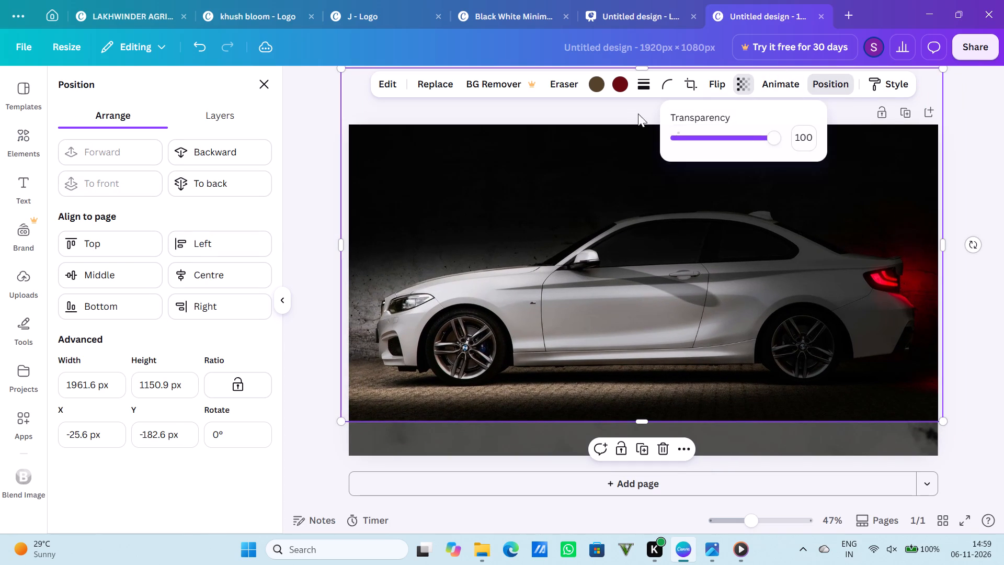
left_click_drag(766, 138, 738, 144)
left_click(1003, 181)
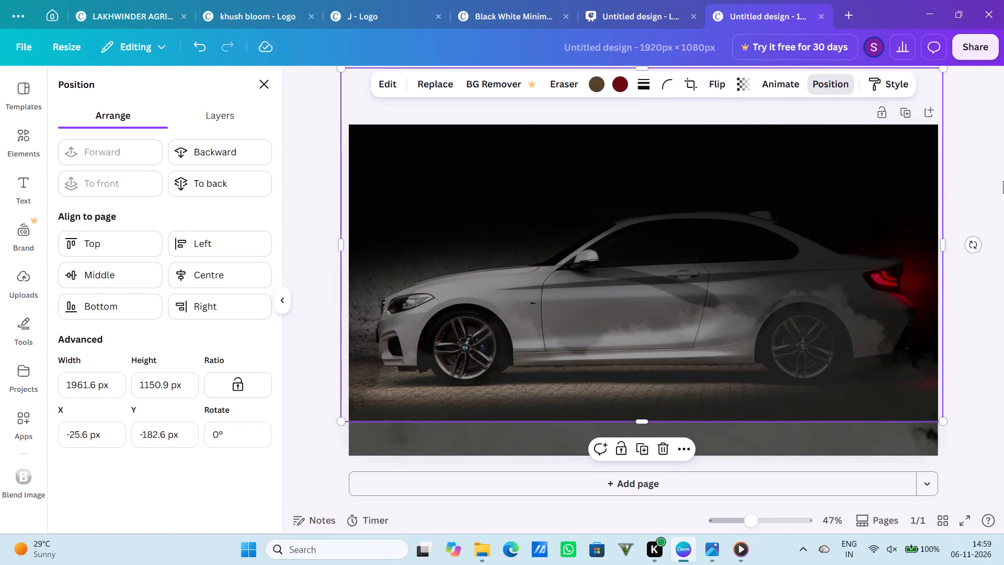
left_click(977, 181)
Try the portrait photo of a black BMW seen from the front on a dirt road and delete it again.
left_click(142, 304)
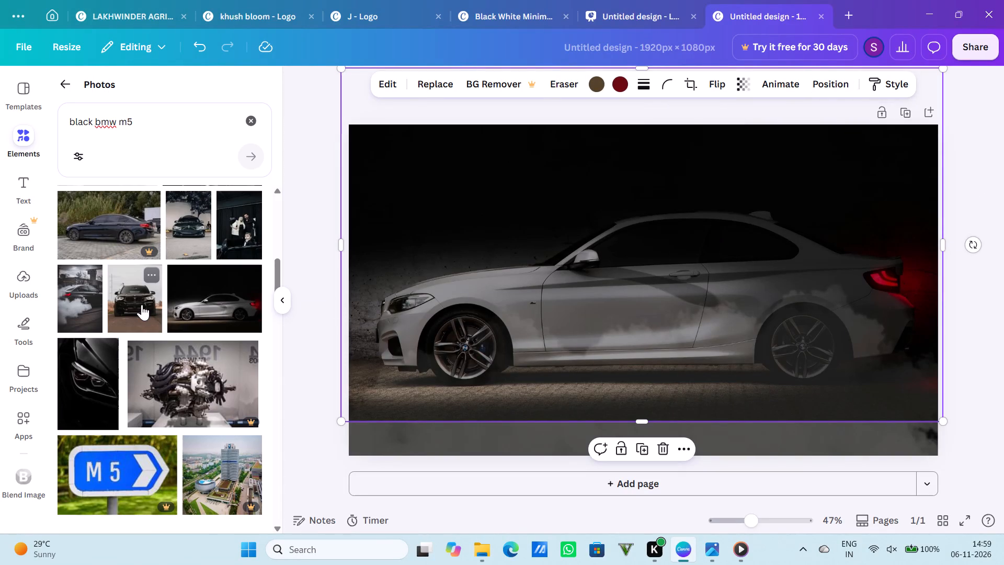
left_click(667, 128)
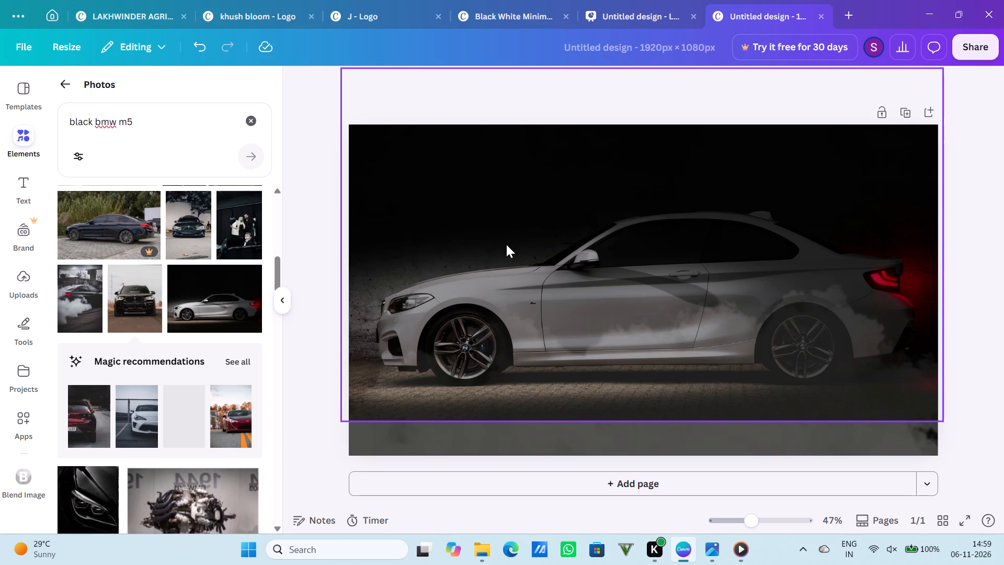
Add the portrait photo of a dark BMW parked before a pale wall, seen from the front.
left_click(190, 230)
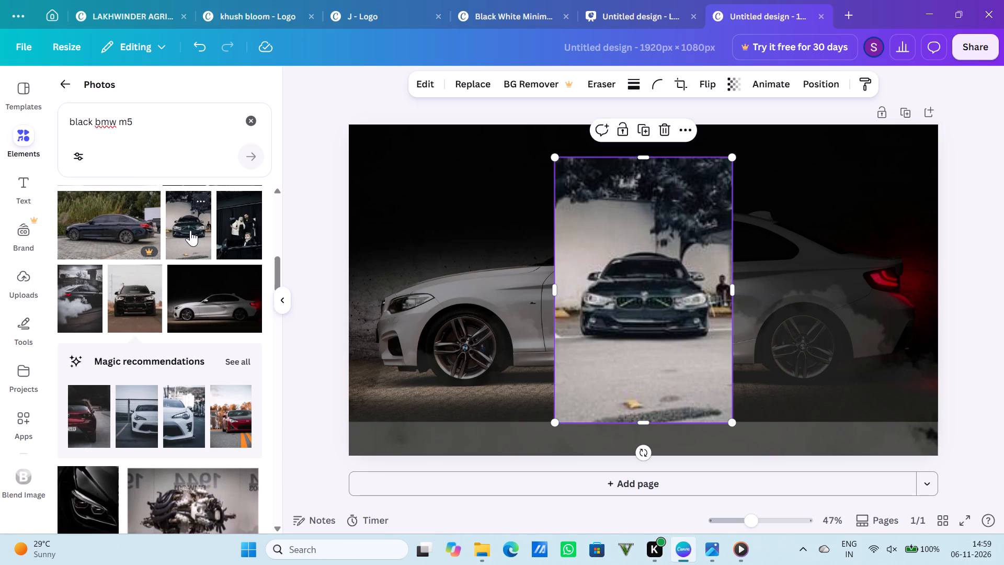
Move the white car photo lower on the page and delete it from the design.
left_click(394, 342)
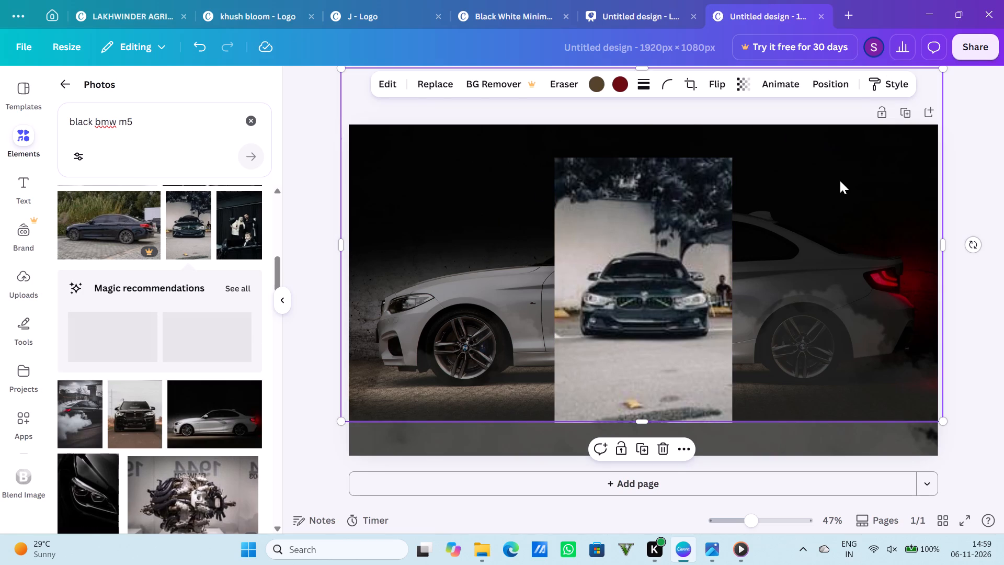
left_click_drag(858, 169, 861, 262)
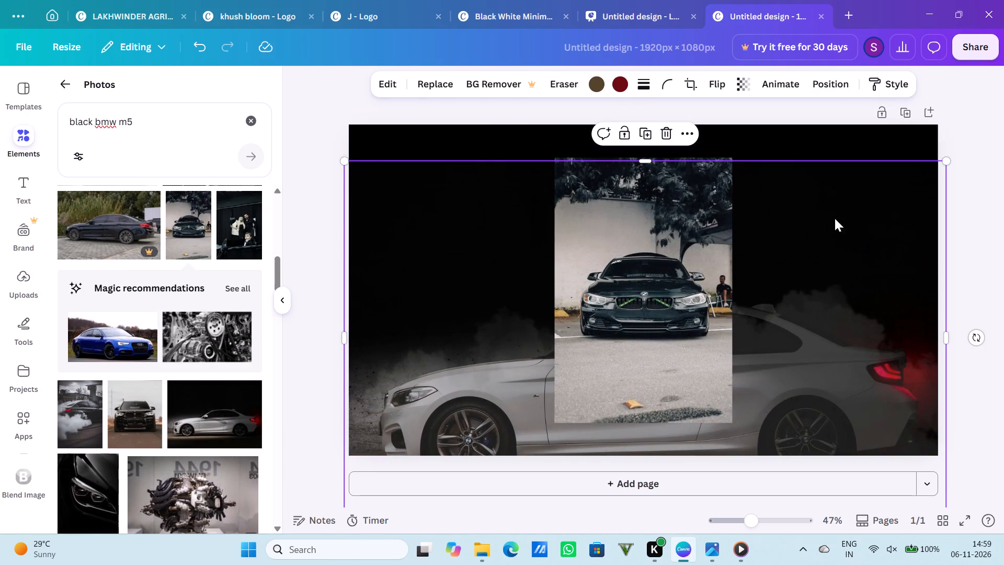
left_click(671, 134)
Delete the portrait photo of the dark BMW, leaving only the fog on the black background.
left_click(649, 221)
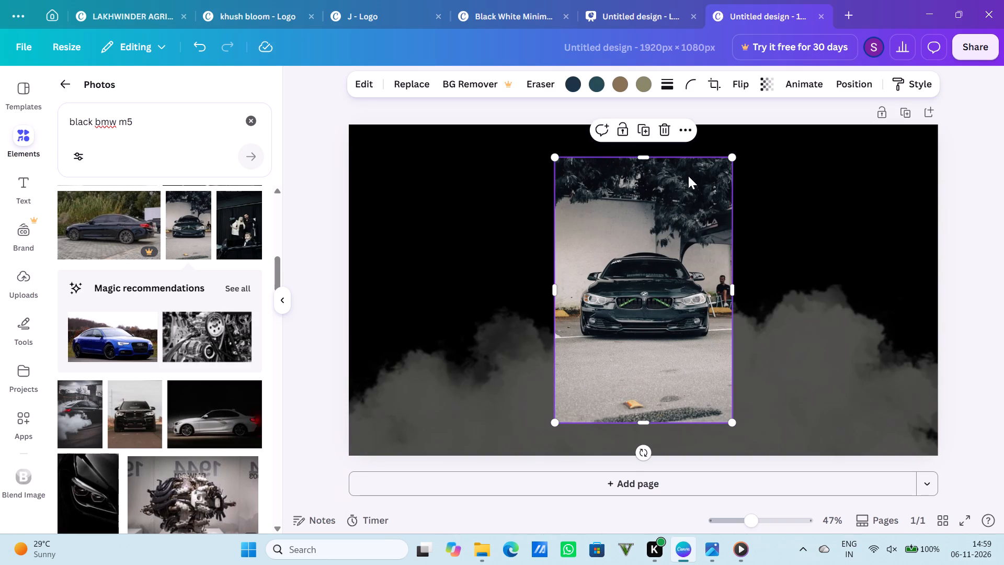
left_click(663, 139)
Search the photos for "black bmw m5 bg" and look through the results for a replacement car picture.
left_click(172, 128)
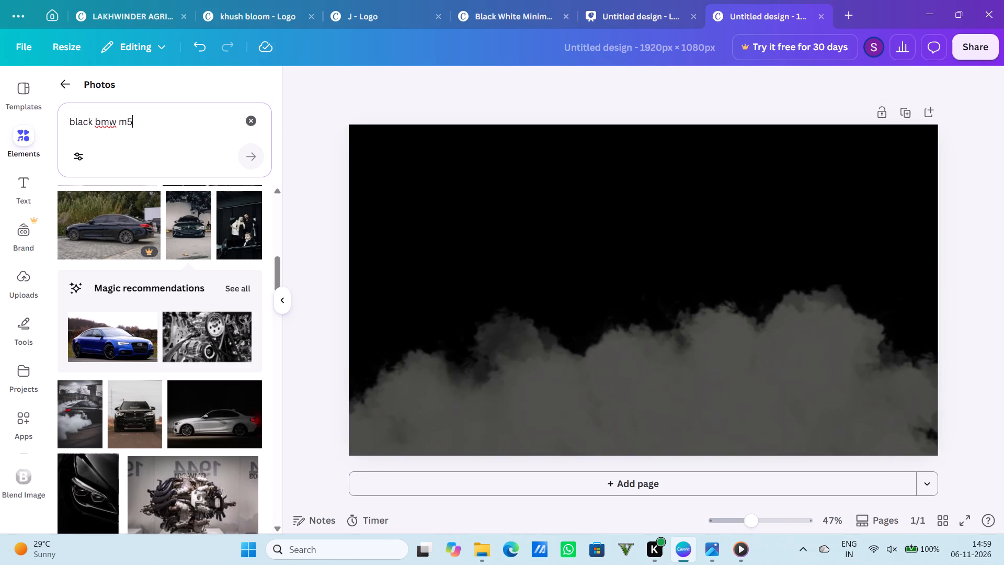
key("space")
type("b")
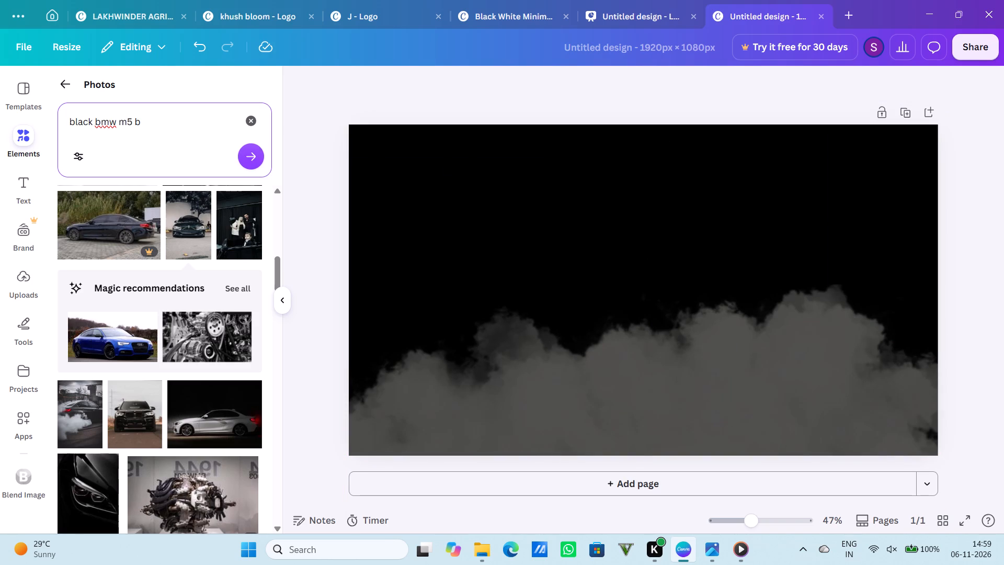
key("g")
key("Return")
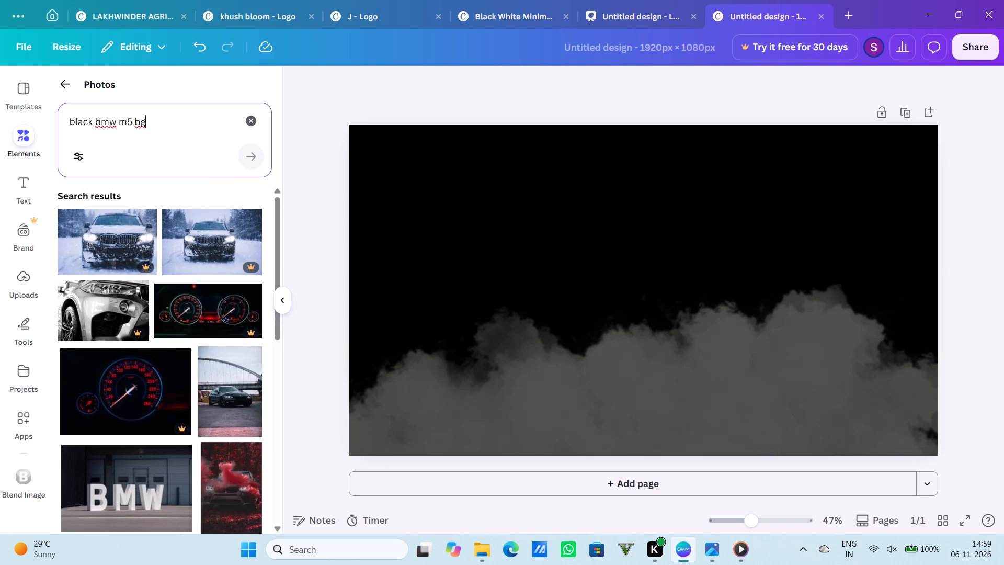
scroll(111, 353, "down", 4)
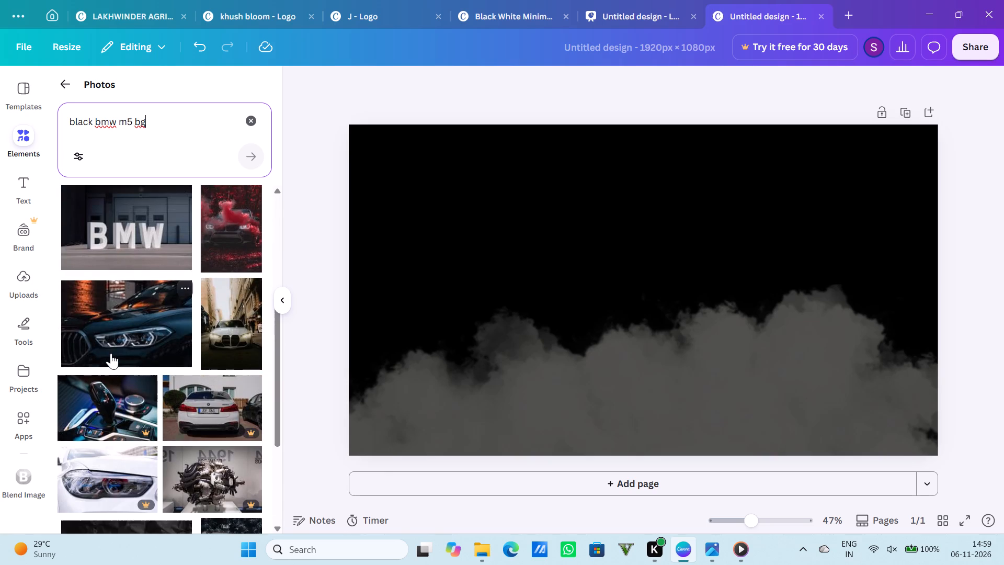
scroll(111, 353, "down", 5)
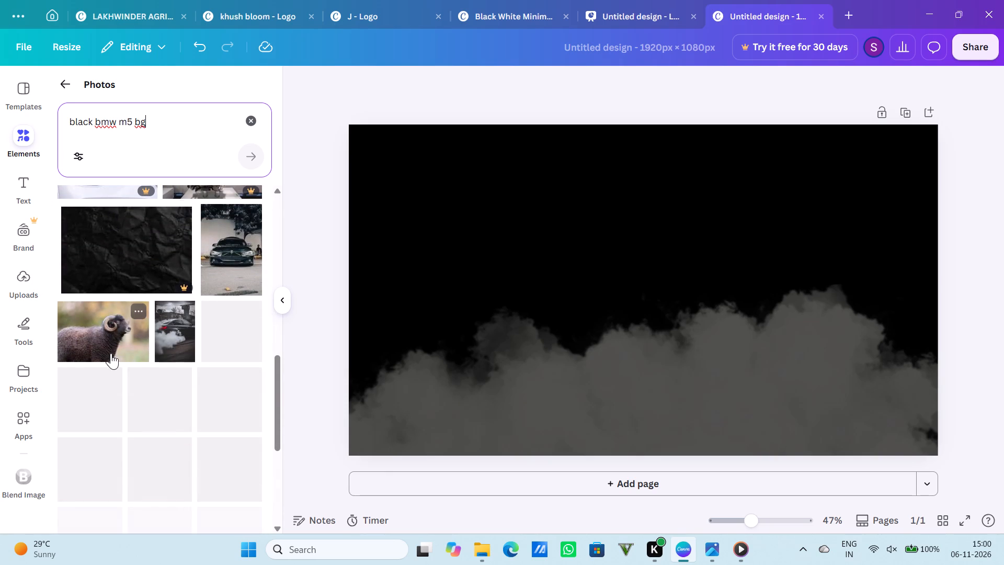